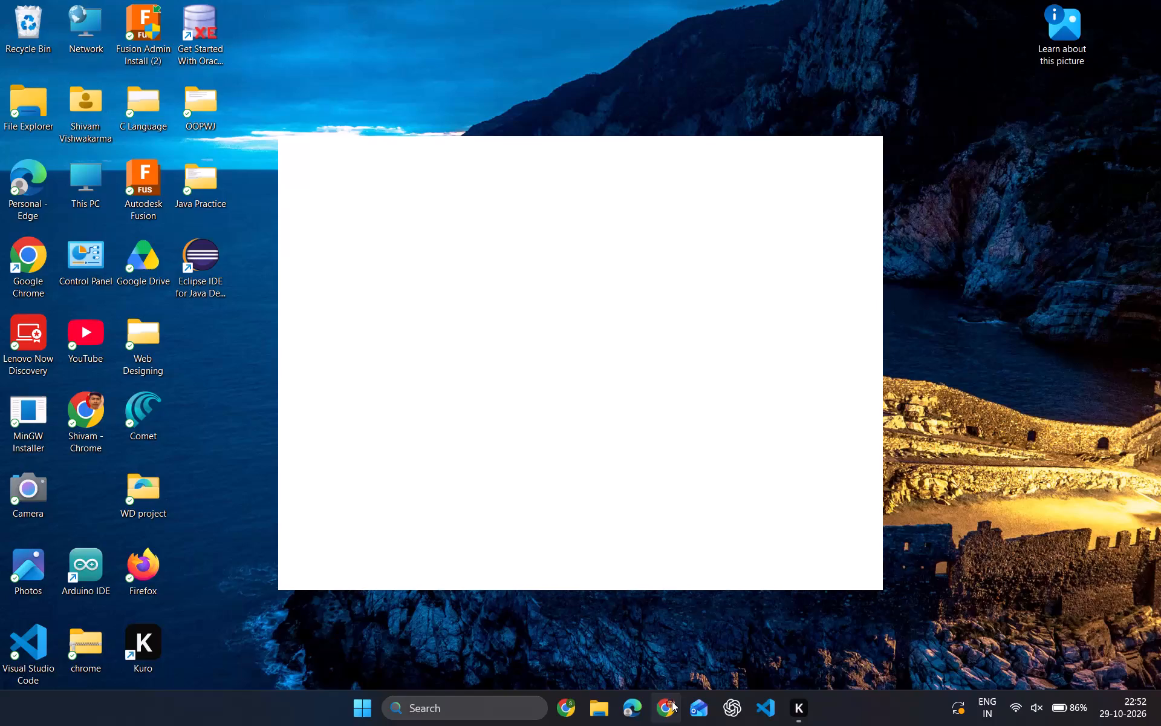
# Switch to Google Chrome and open the Canva home page from the new tab's shortcuts.
pyautogui.click(672, 701)
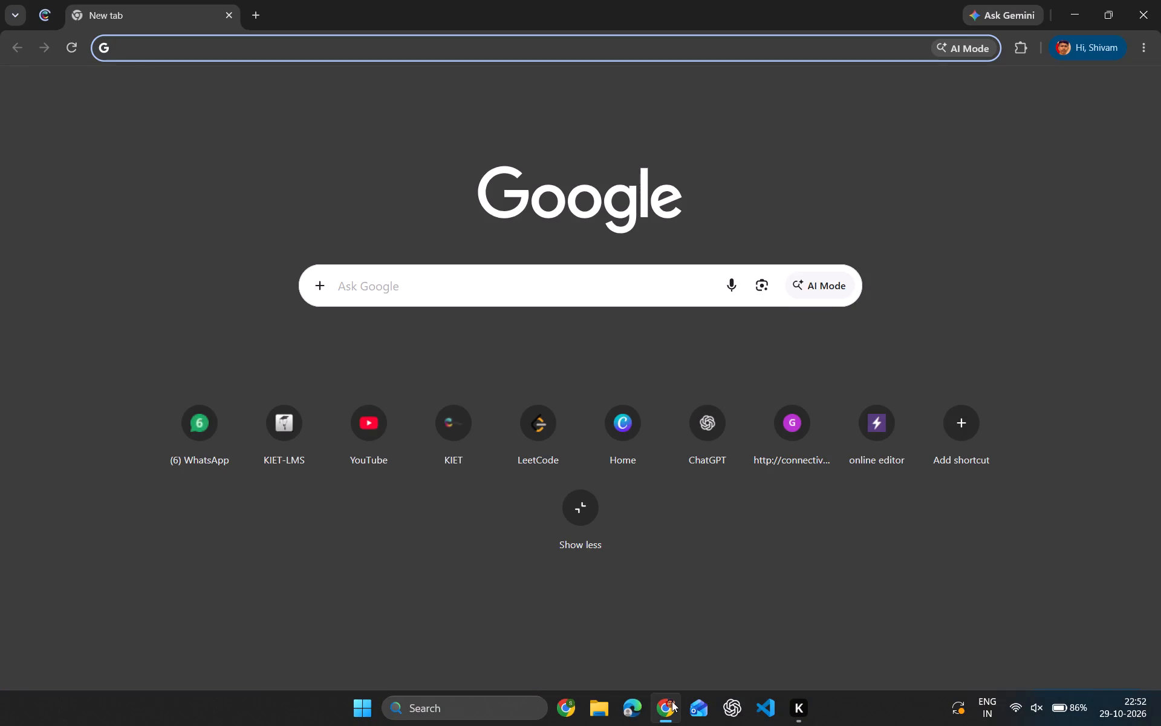
pyautogui.click(619, 440)
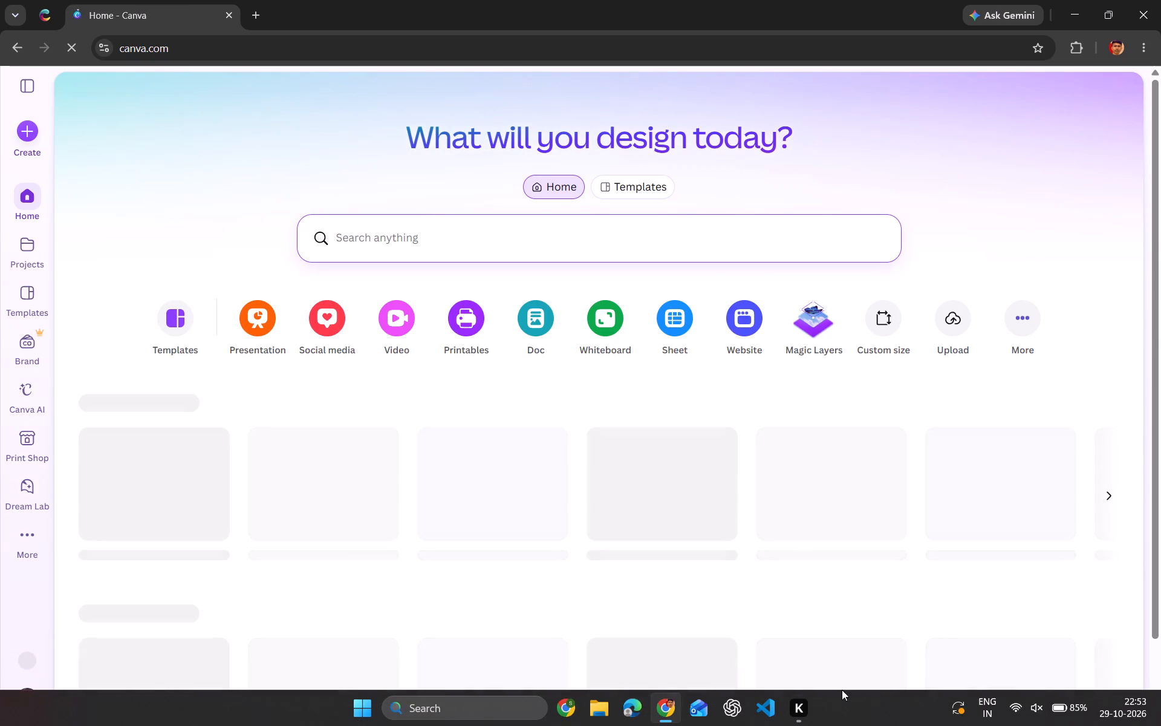
# Turn on Bluetooth in Windows and connect the TRIGGR Kraken X1 headset, returning to the Canva page.
pyautogui.click(1020, 715)
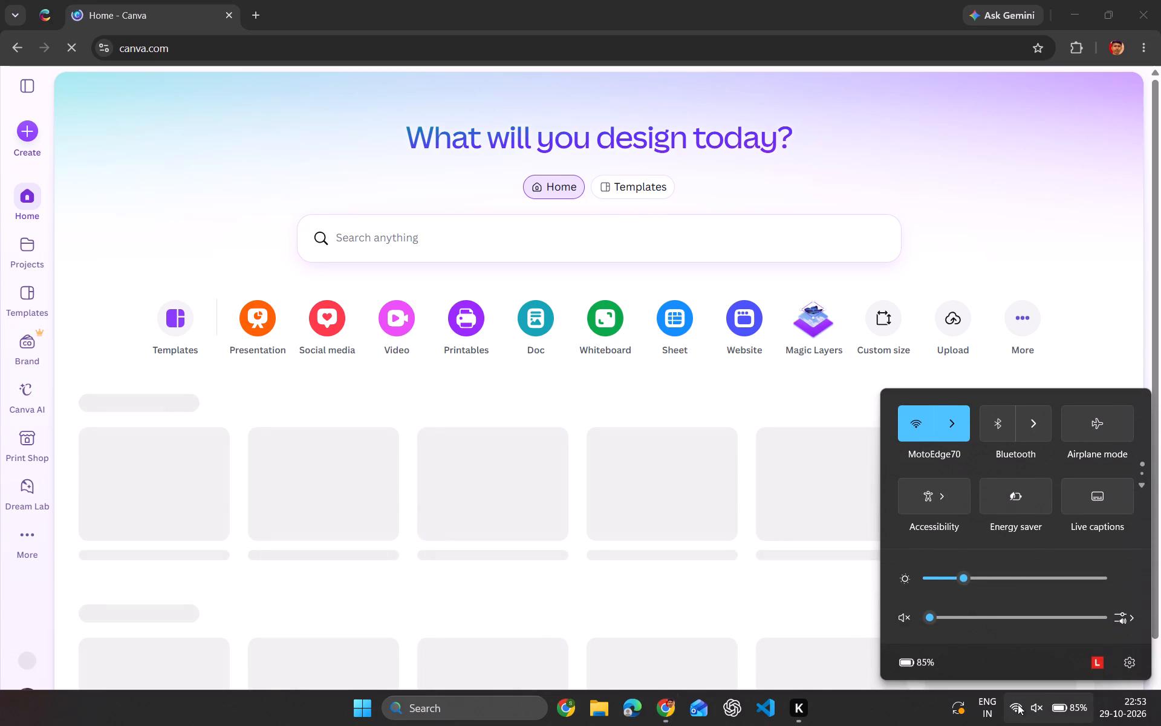
pyautogui.click(1028, 426)
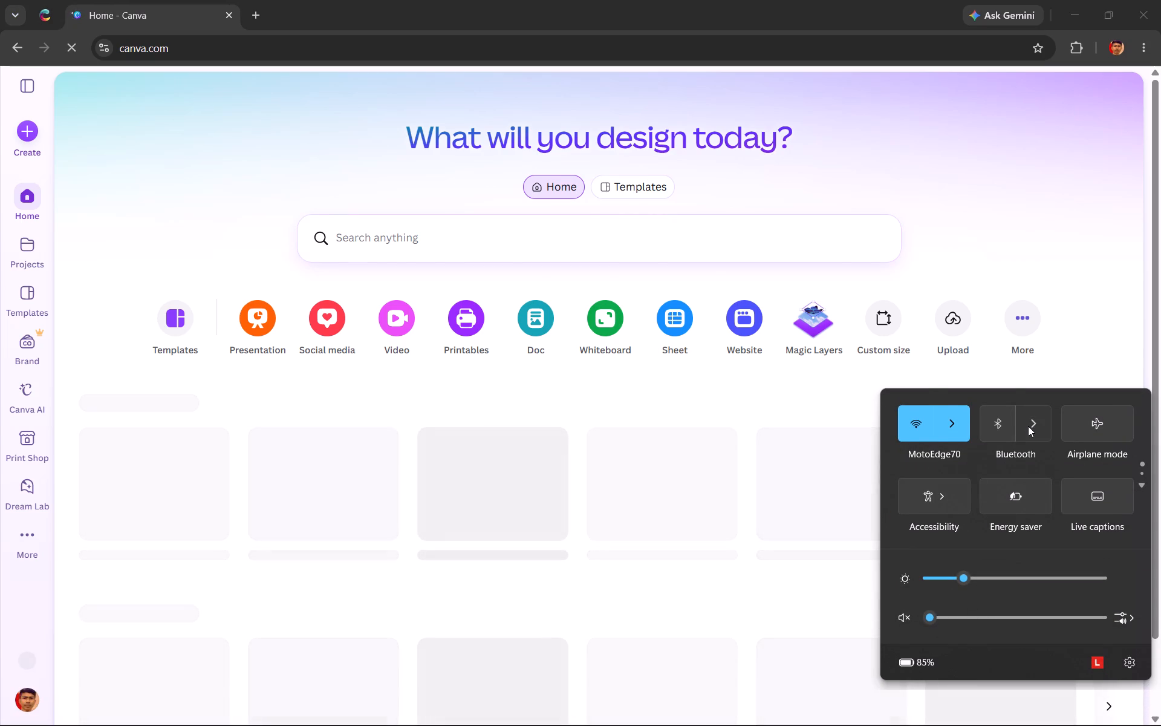
pyautogui.click(1119, 383)
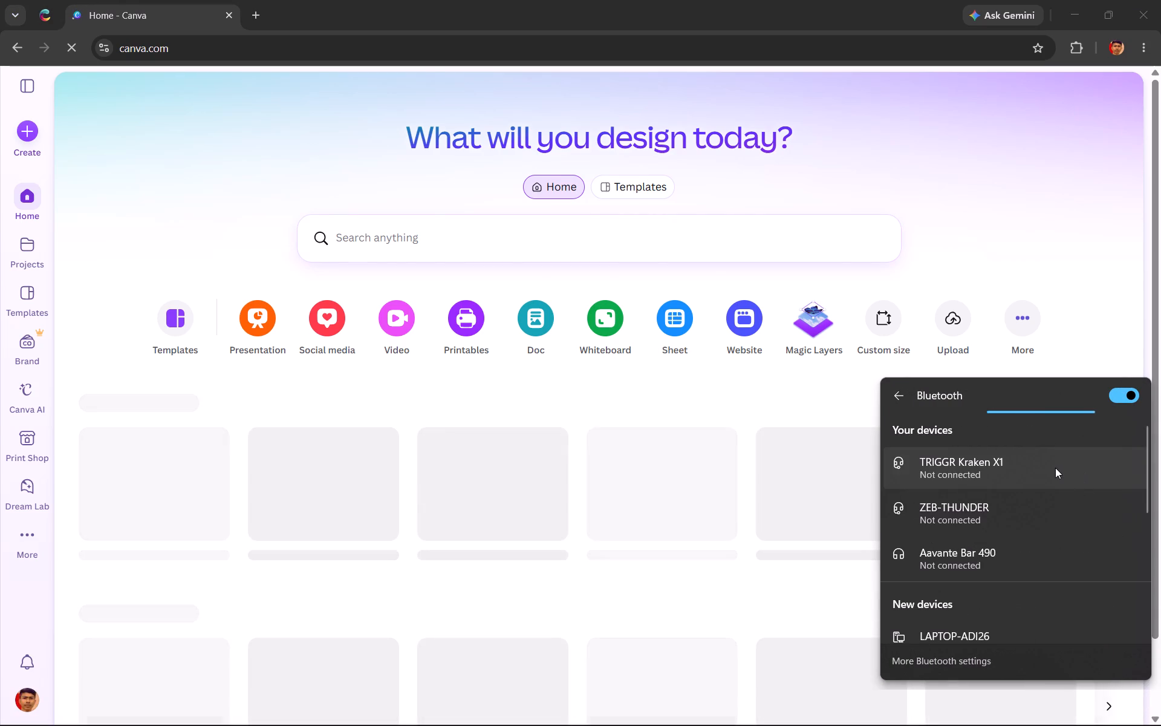
pyautogui.click(1055, 468)
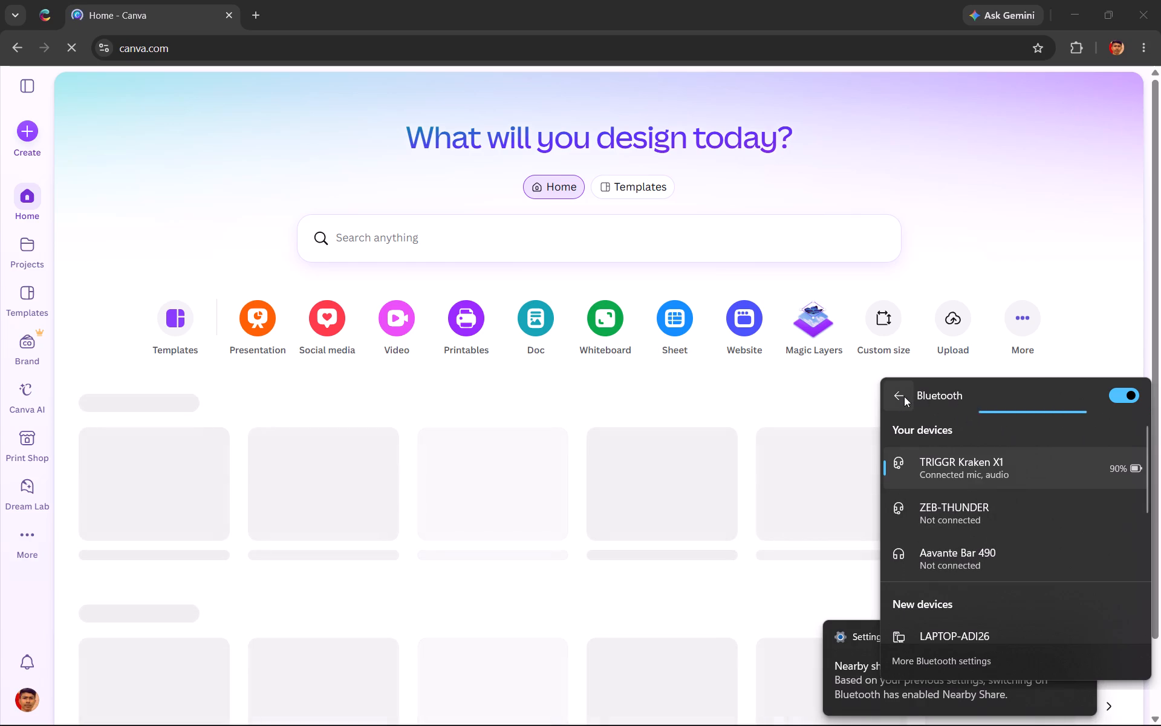
pyautogui.click(904, 396)
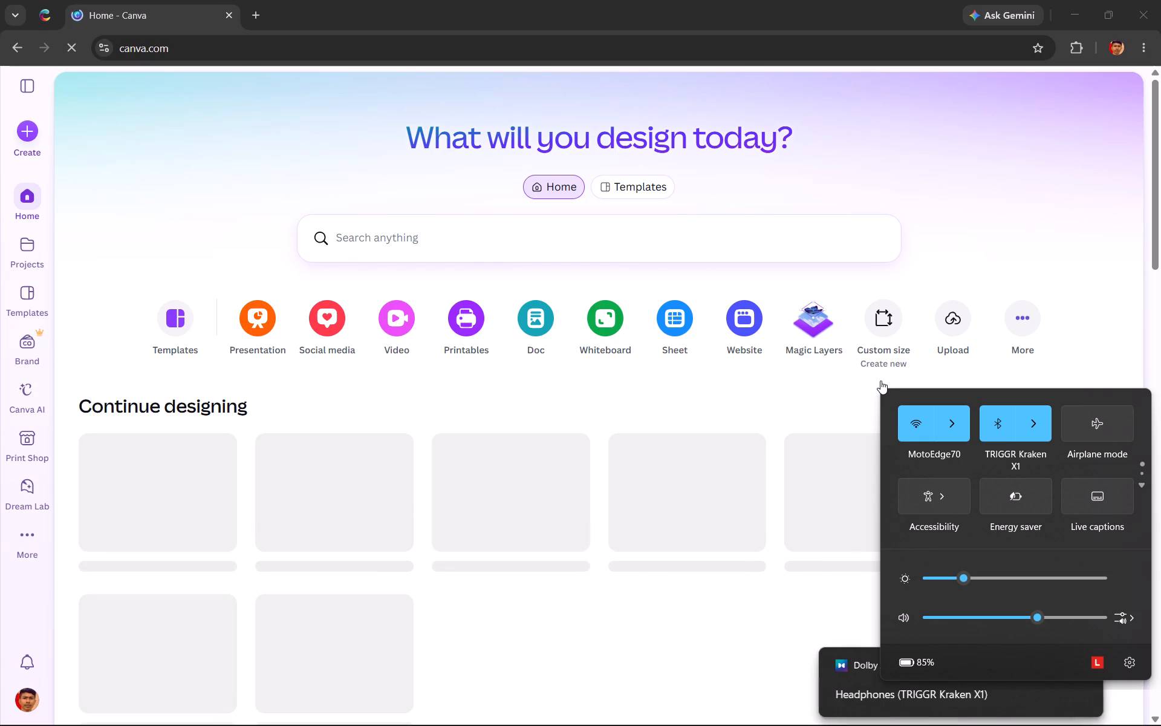
pyautogui.click(848, 357)
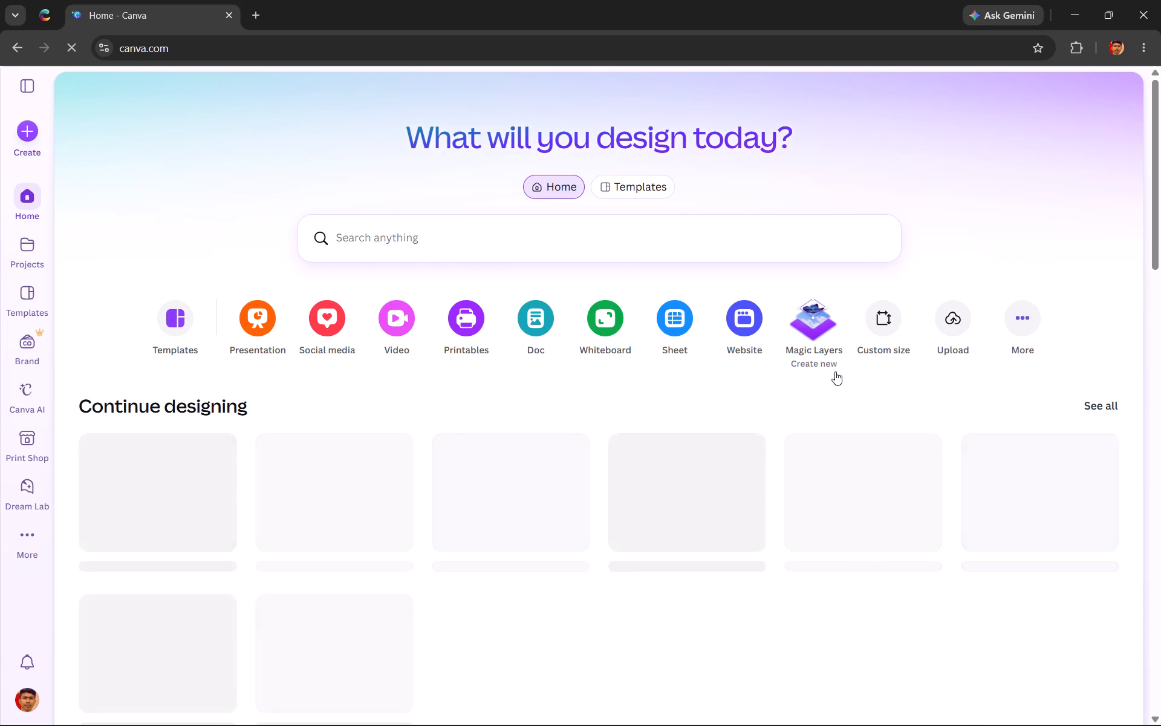
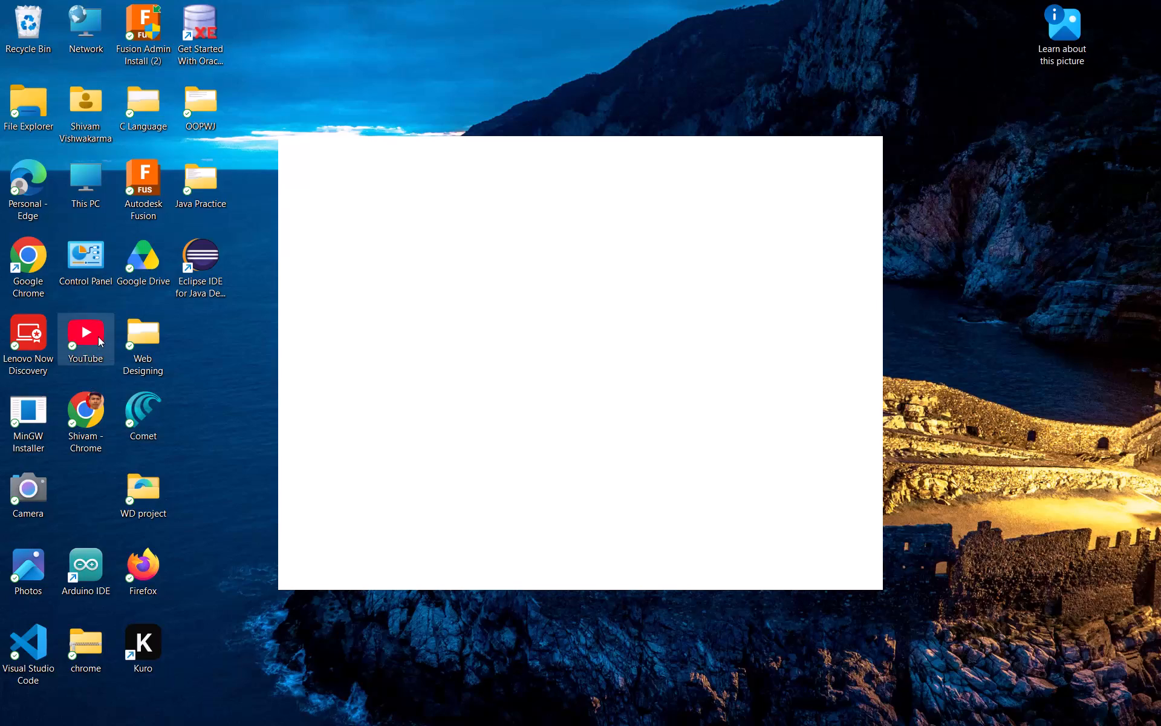
# Open YouTube from the desktop and search for "pawan singh hit song".
pyautogui.doubleClick(98, 336)
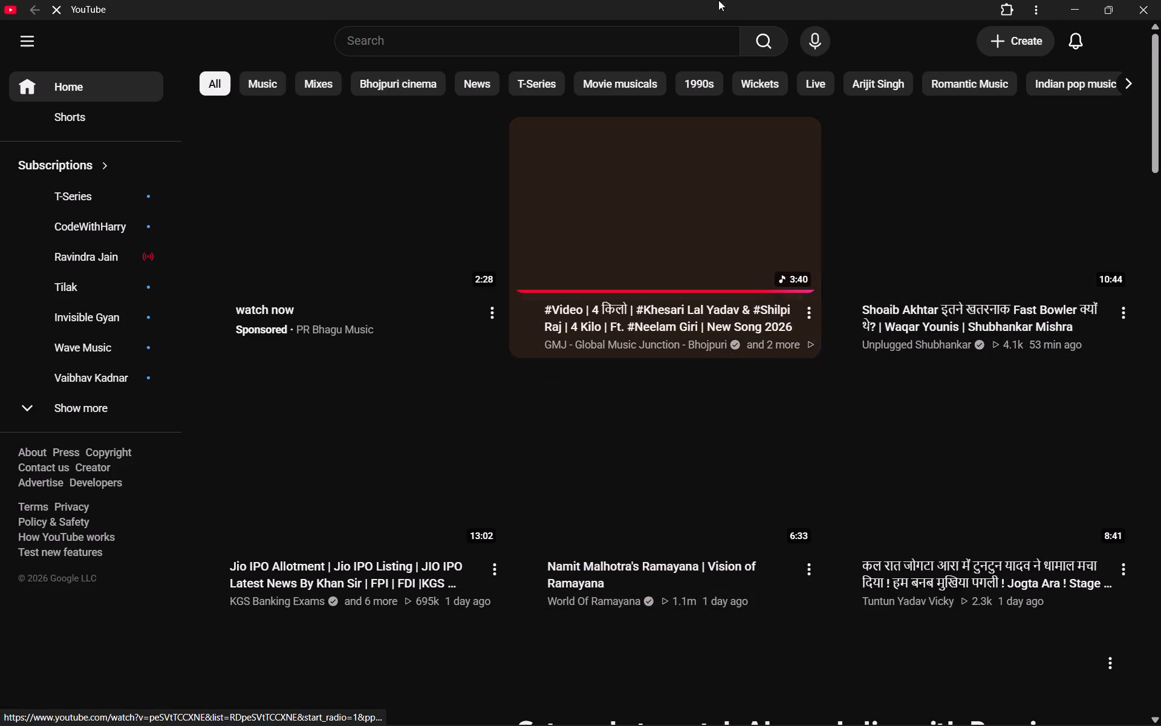
pyautogui.click(766, 41)
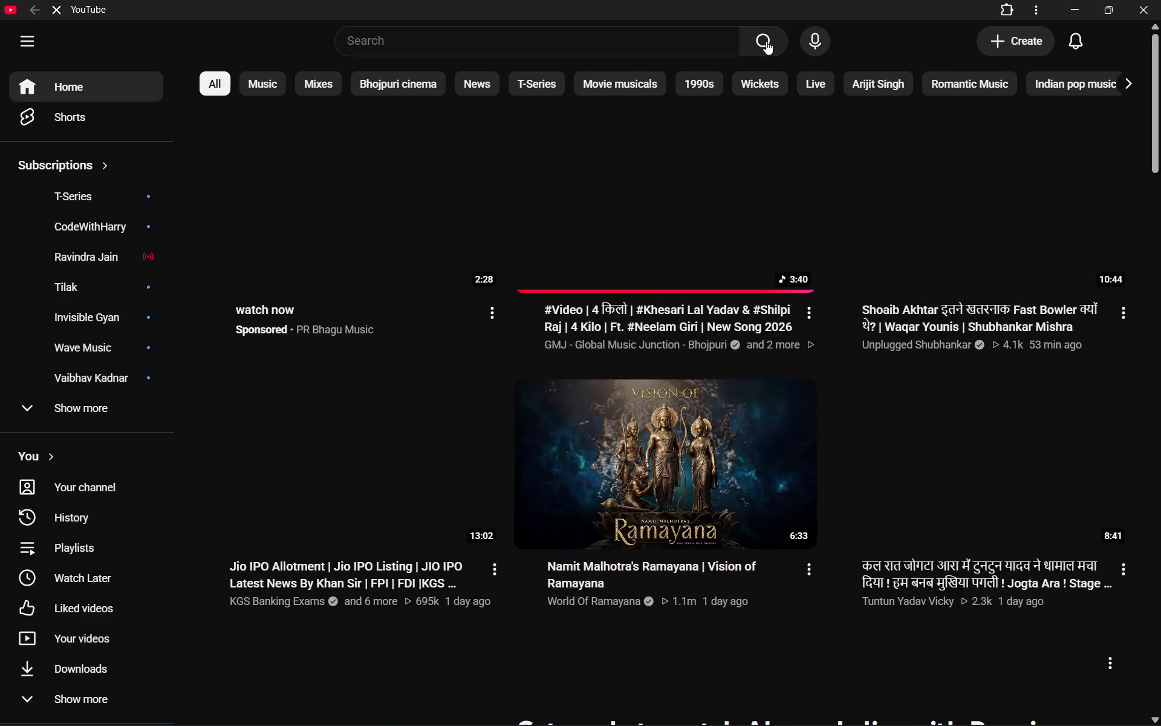
pyautogui.click(671, 26)
pyautogui.write('pawan')
pyautogui.press('space')
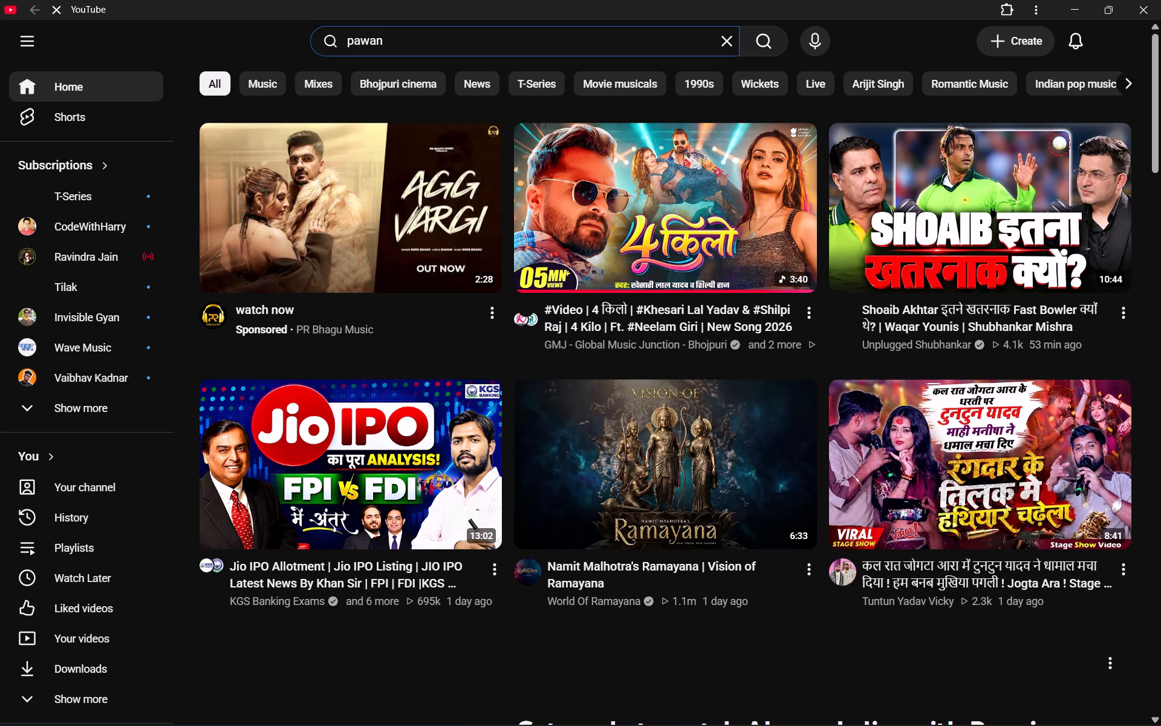
pyautogui.write('singh hit song')
pyautogui.press('Return')
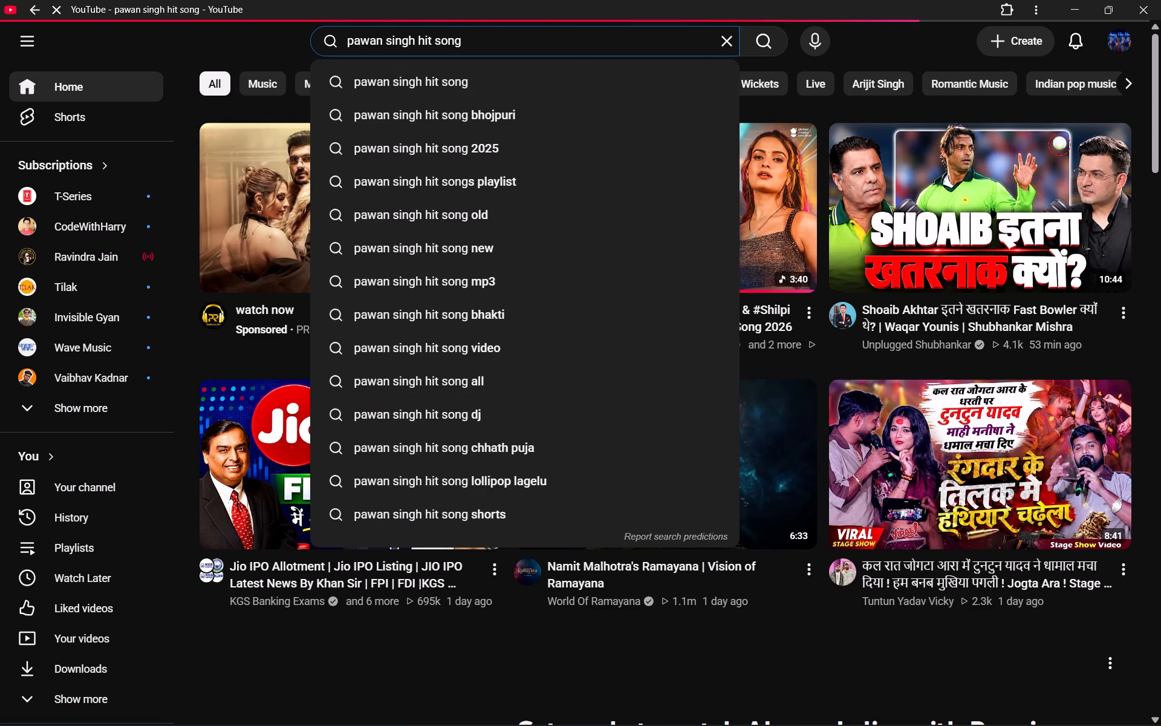
pyautogui.click(558, 96)
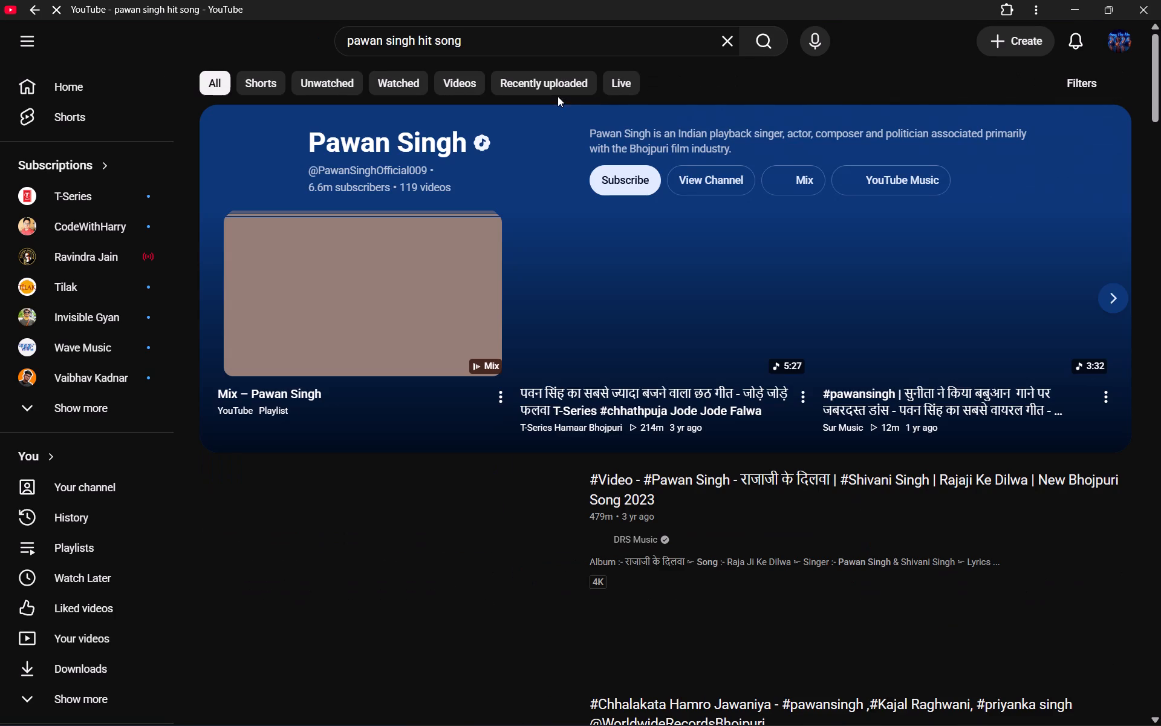
# Look through the "pawan singh hit song" search results for a song to play.
pyautogui.scroll(1, 597, 370)
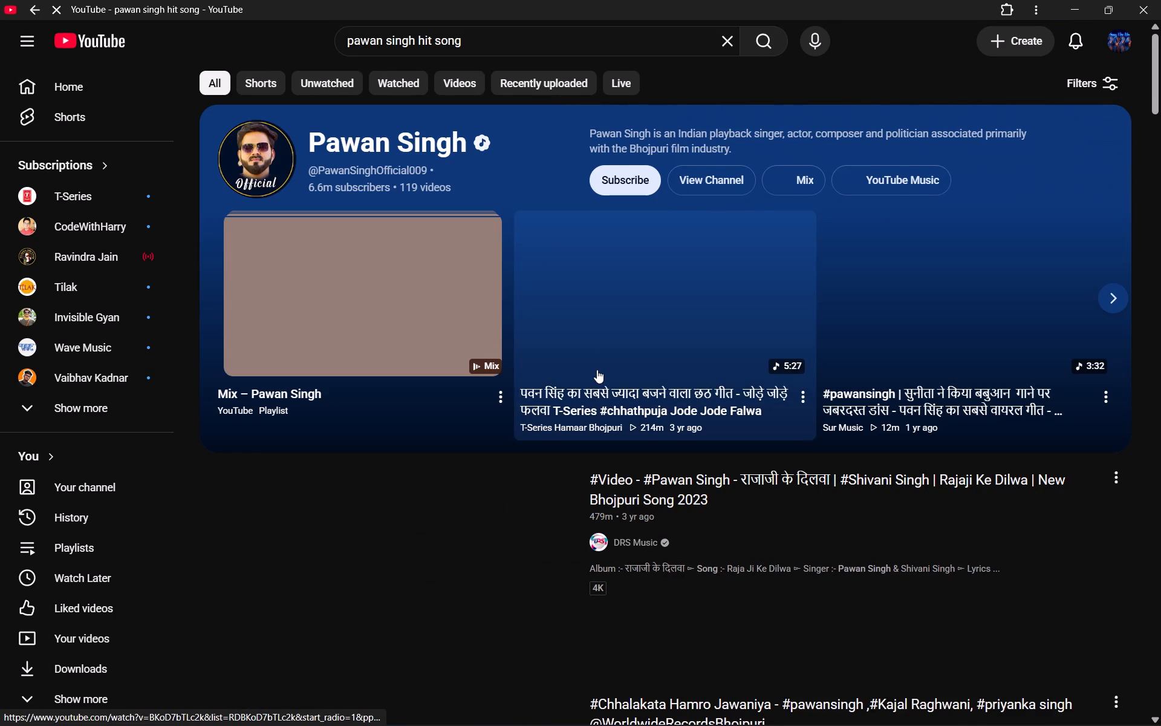
pyautogui.scroll(-4, 597, 370)
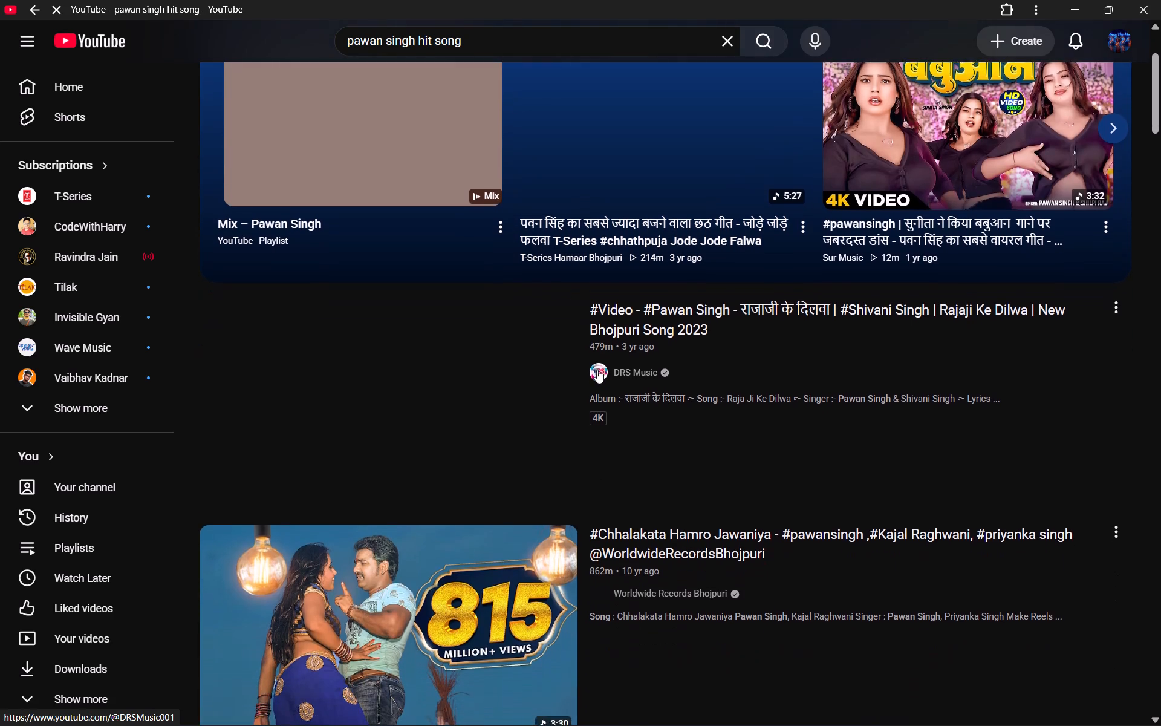
pyautogui.scroll(-2, 597, 370)
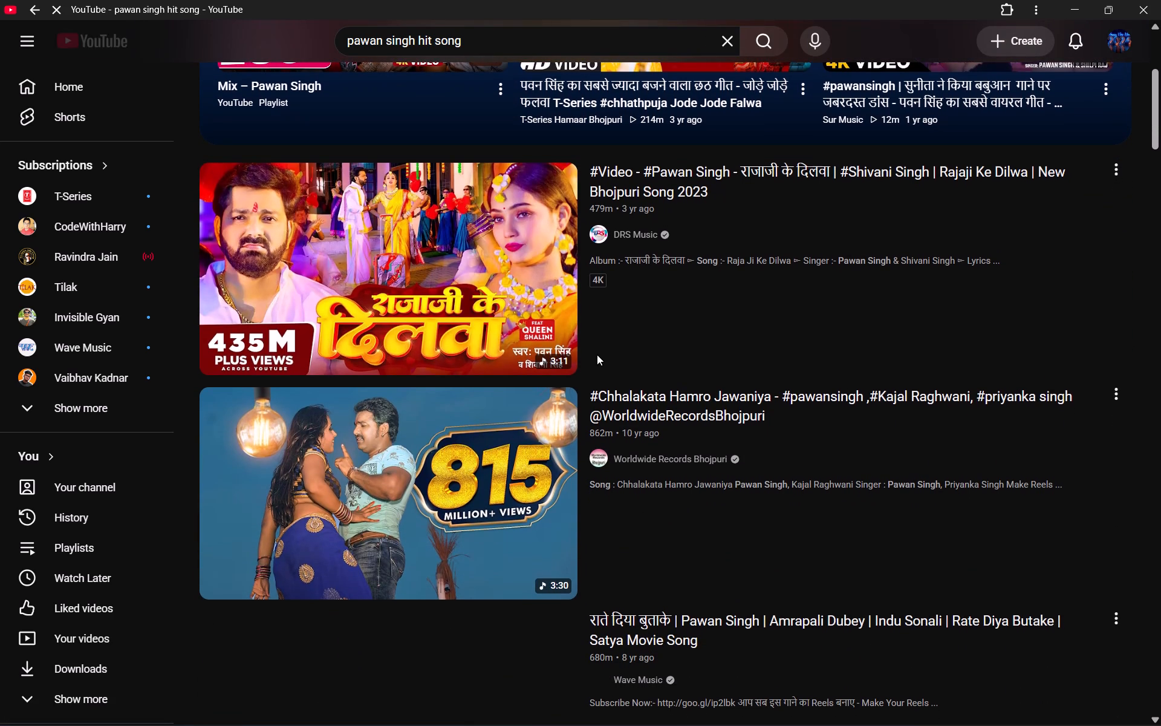
pyautogui.scroll(-2, 597, 355)
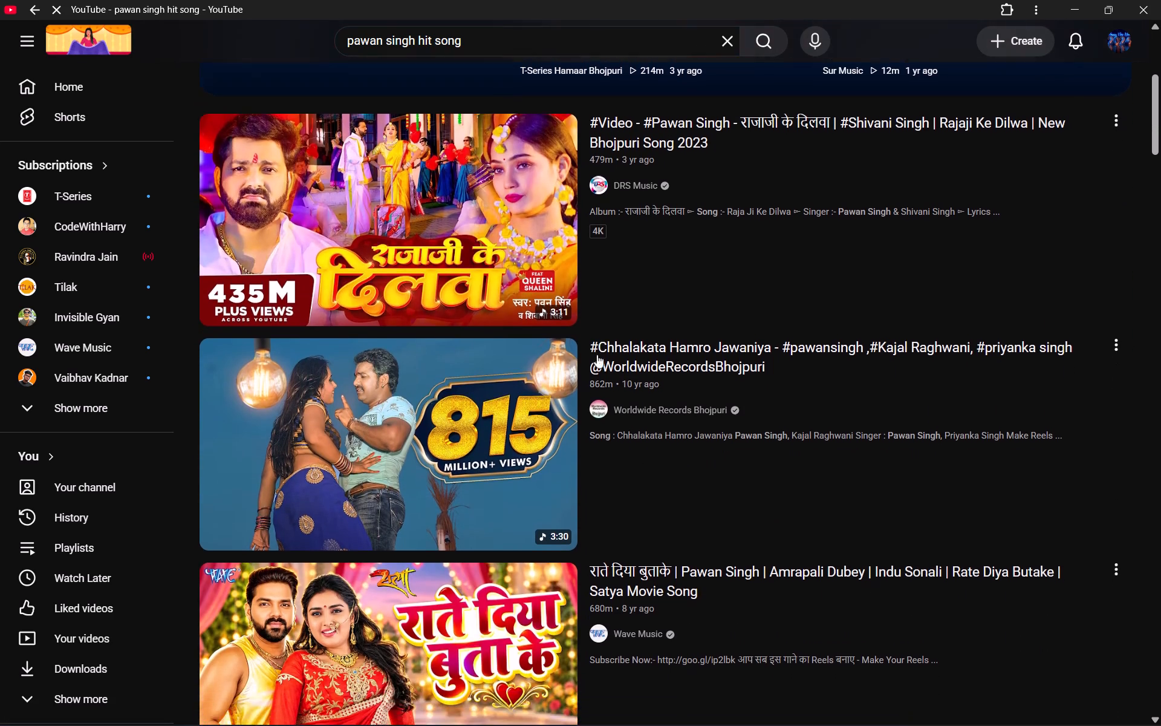
pyautogui.scroll(-5, 597, 355)
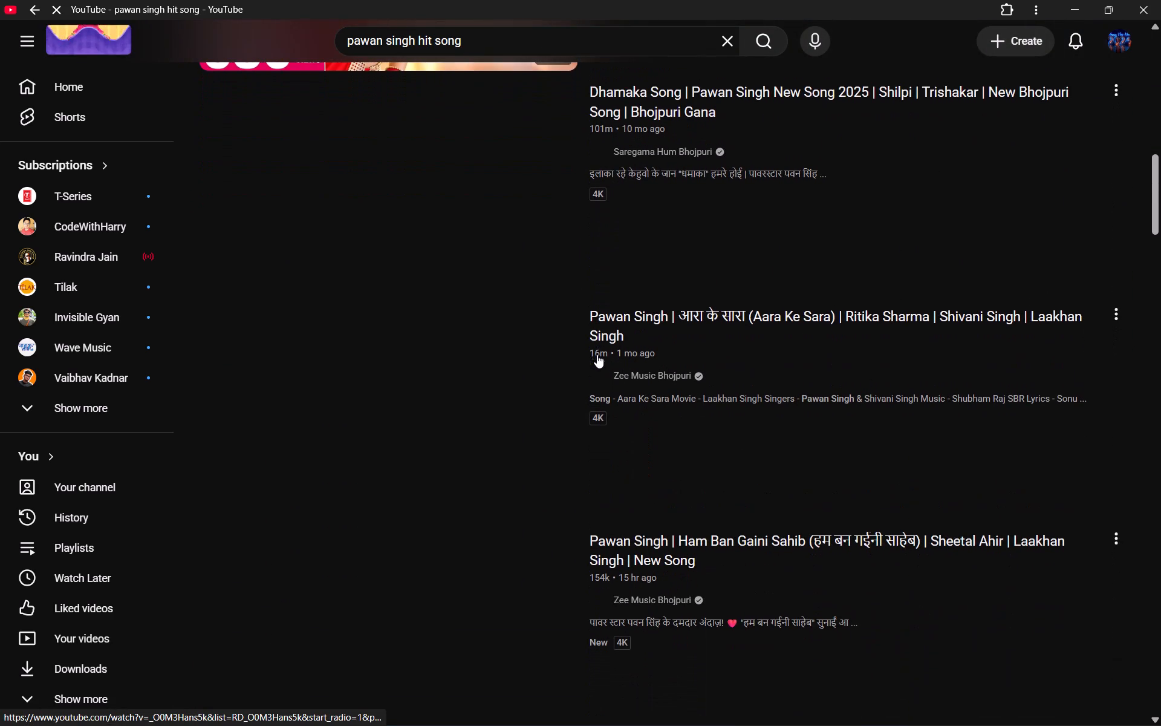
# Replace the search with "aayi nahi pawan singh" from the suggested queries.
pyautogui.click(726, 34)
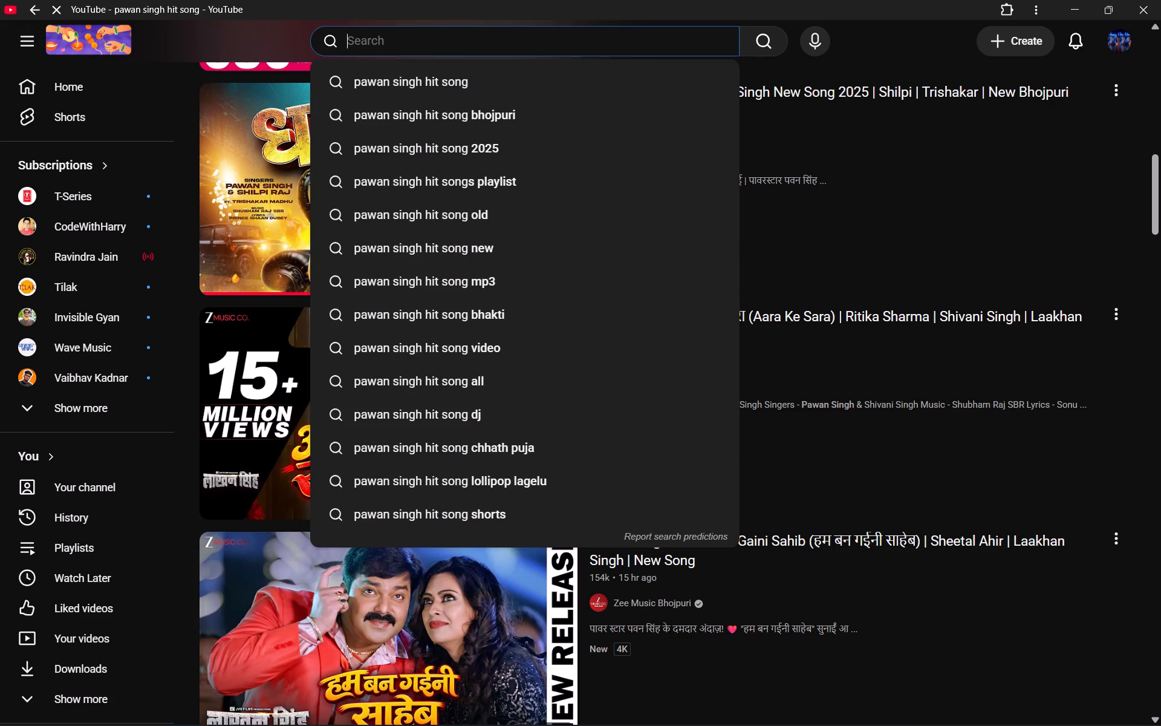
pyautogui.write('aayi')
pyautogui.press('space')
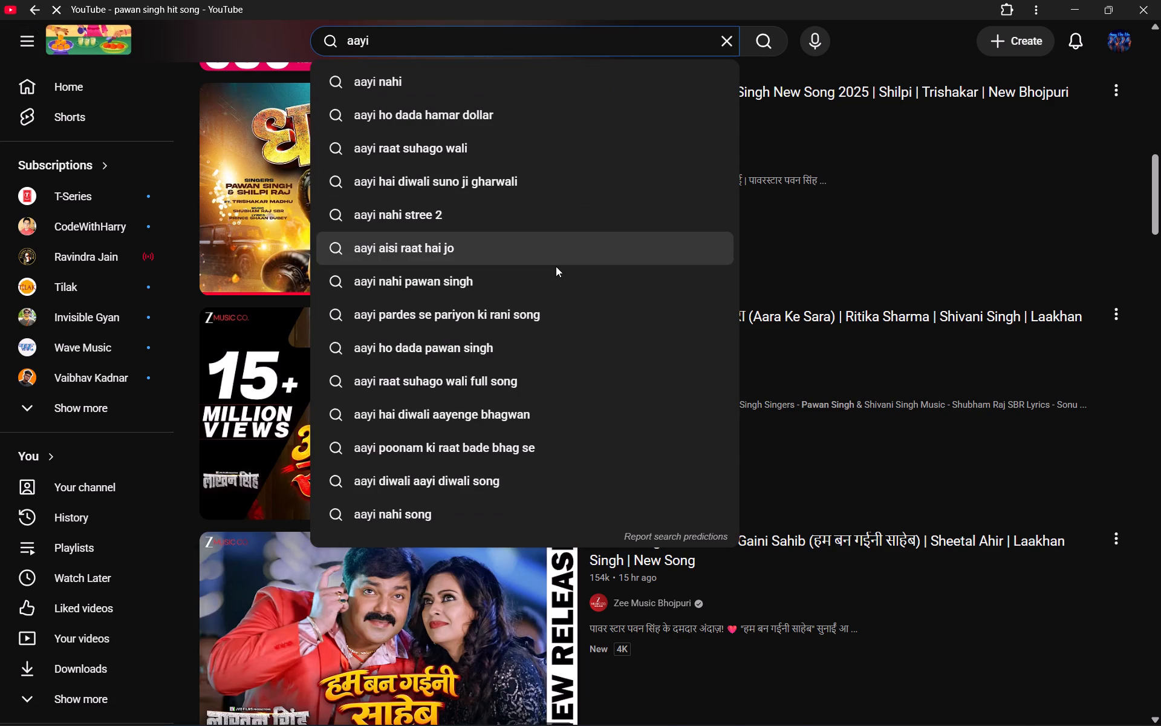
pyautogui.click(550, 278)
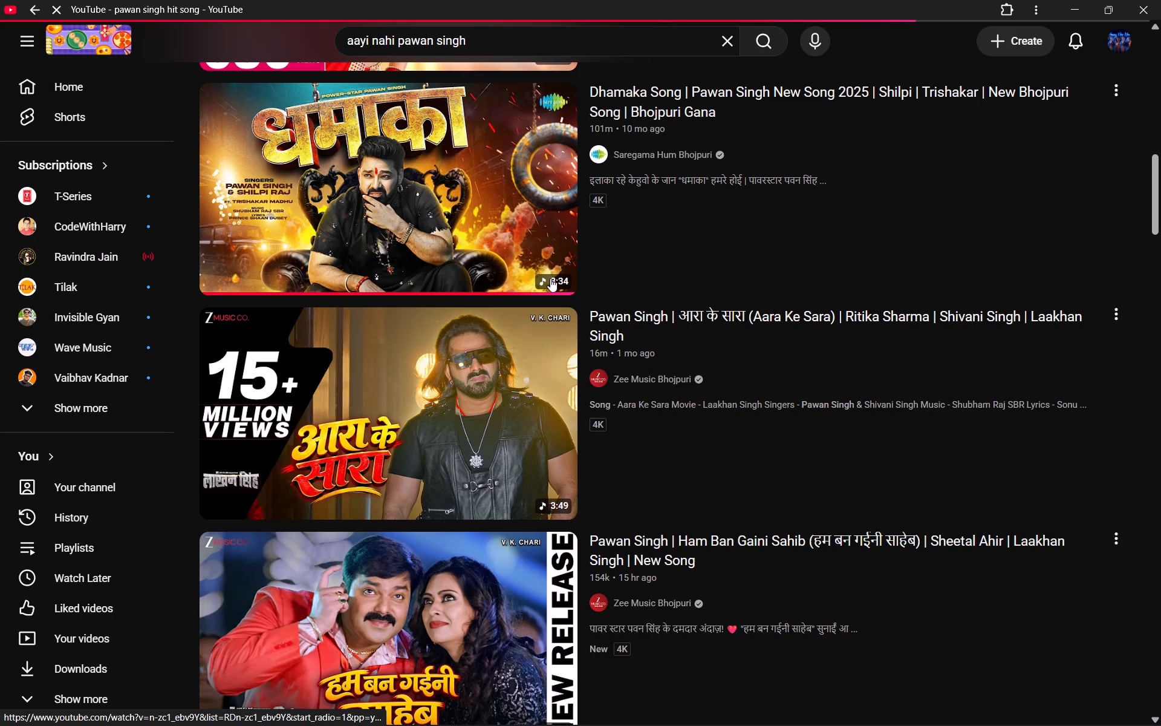
# Look through the "aayi nahi pawan singh" results, including the song videos, Shorts and the Aayi Nai mix.
pyautogui.scroll(-1, 550, 278)
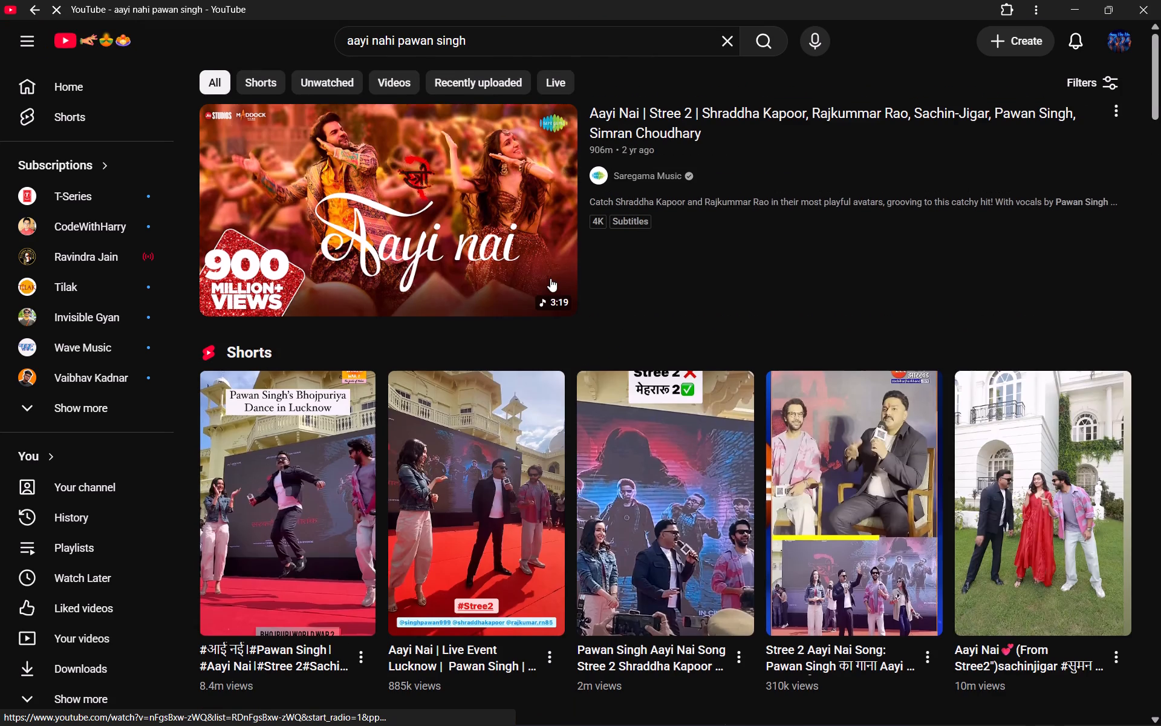
pyautogui.scroll(-1, 550, 278)
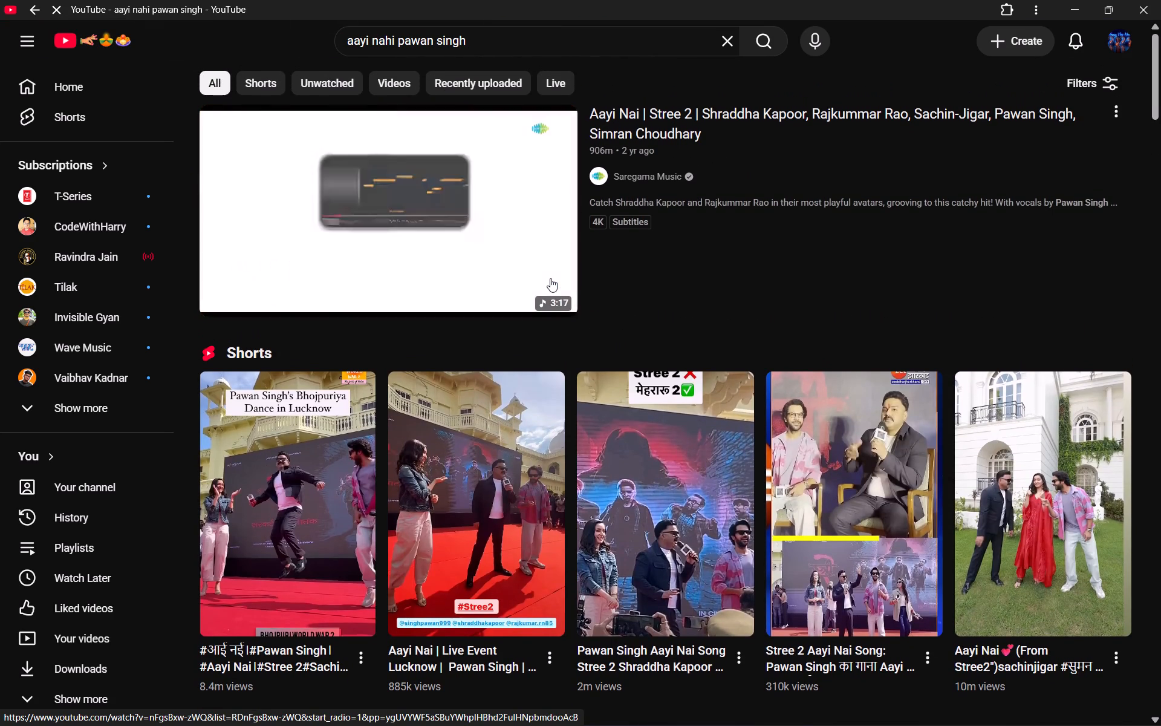
pyautogui.scroll(-1, 550, 278)
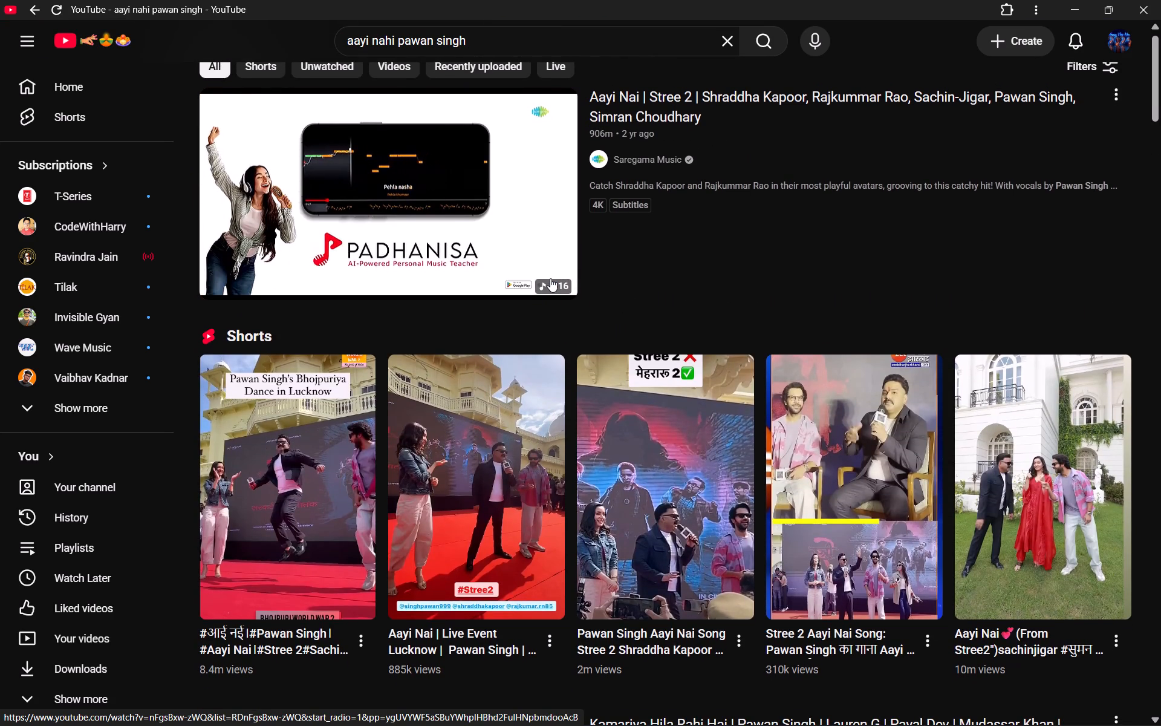
pyautogui.scroll(-1, 550, 278)
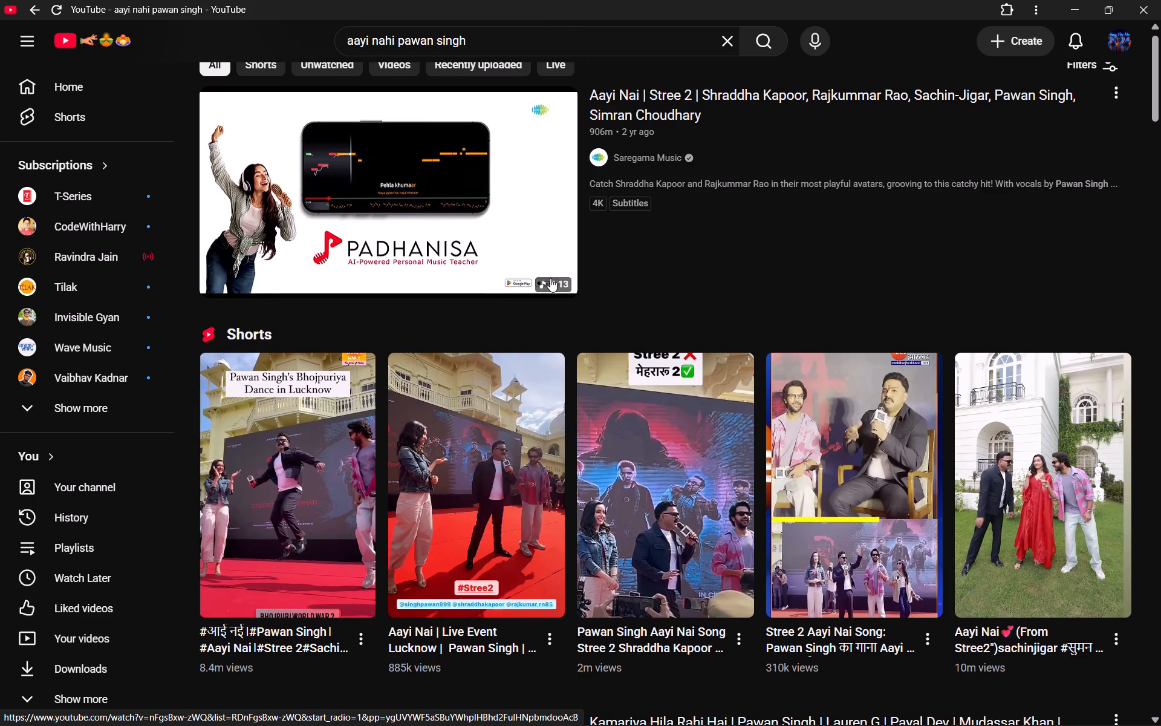
pyautogui.scroll(-1, 550, 278)
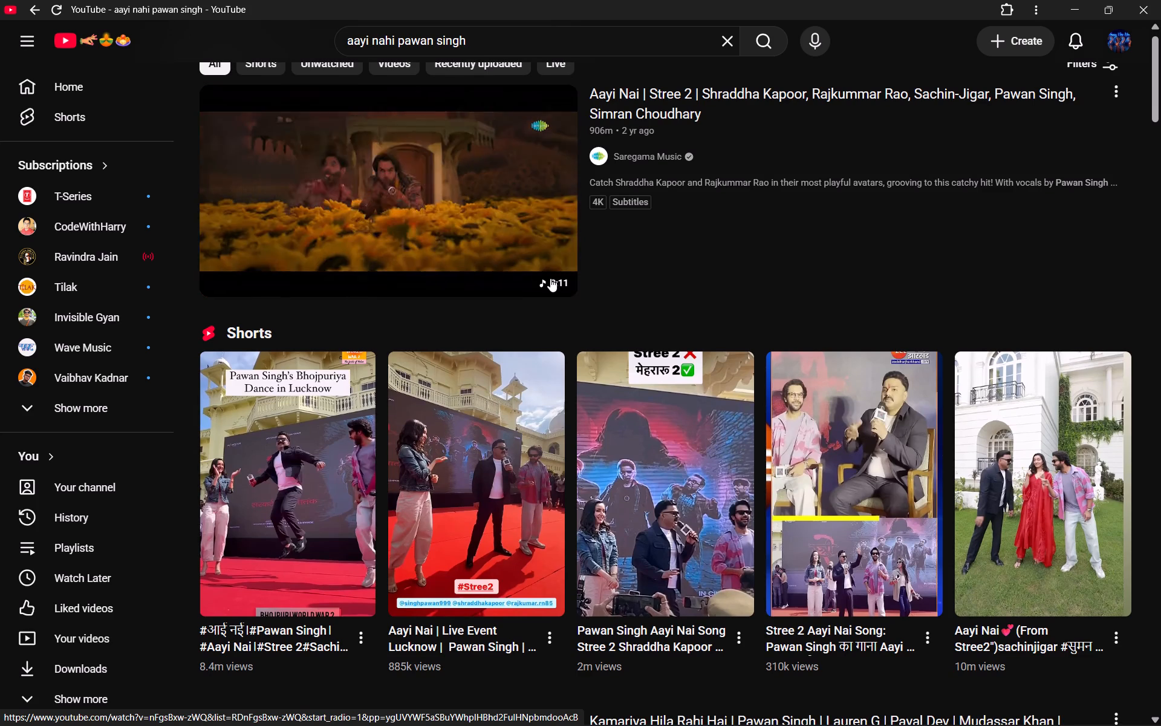
pyautogui.scroll(-2, 550, 278)
pyautogui.scroll(1, 550, 278)
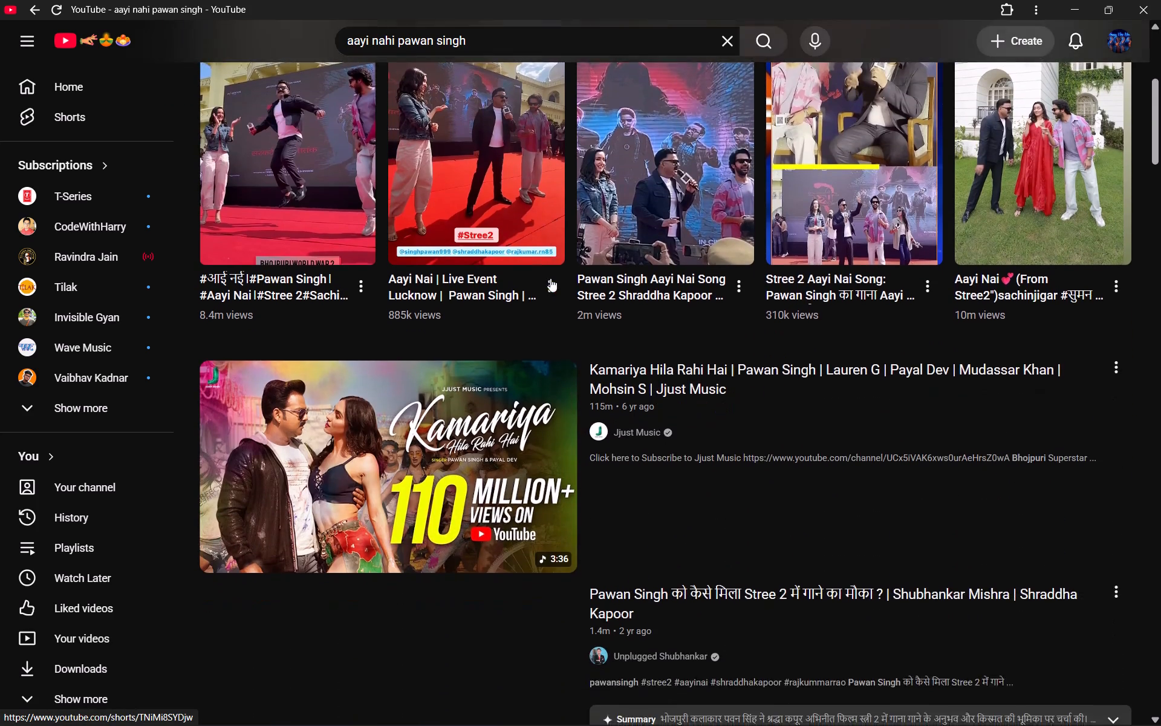
pyautogui.scroll(1, 550, 278)
pyautogui.scroll(-1, 550, 278)
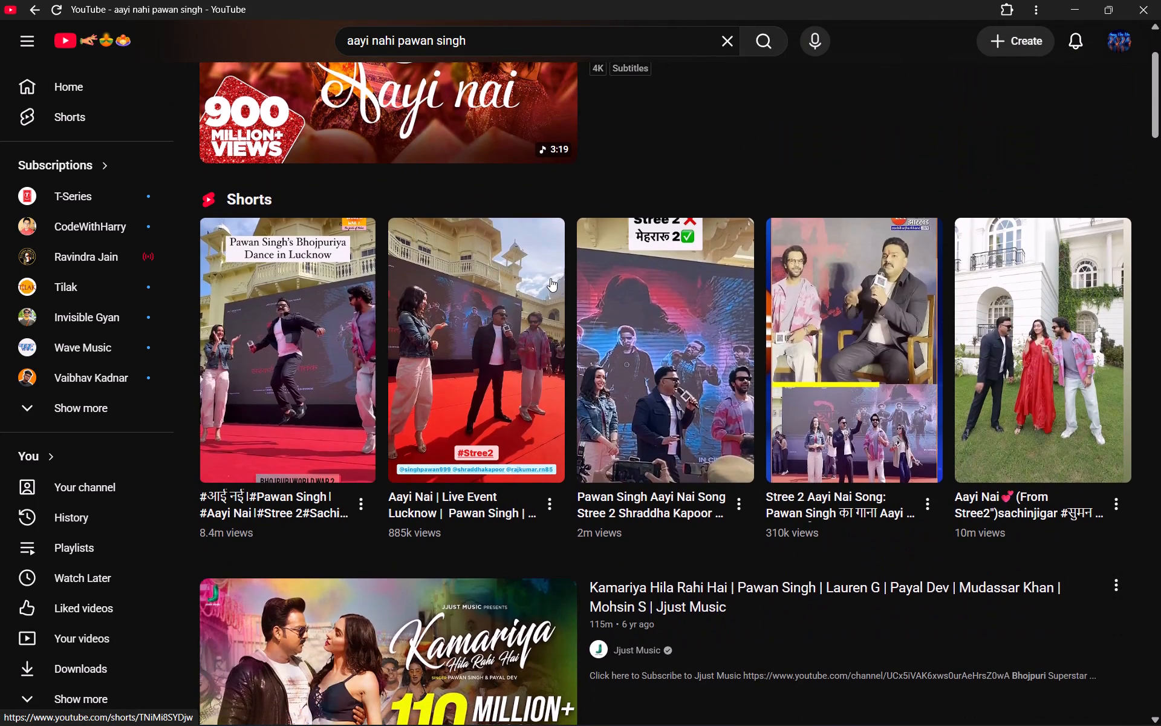
pyautogui.scroll(-4, 550, 278)
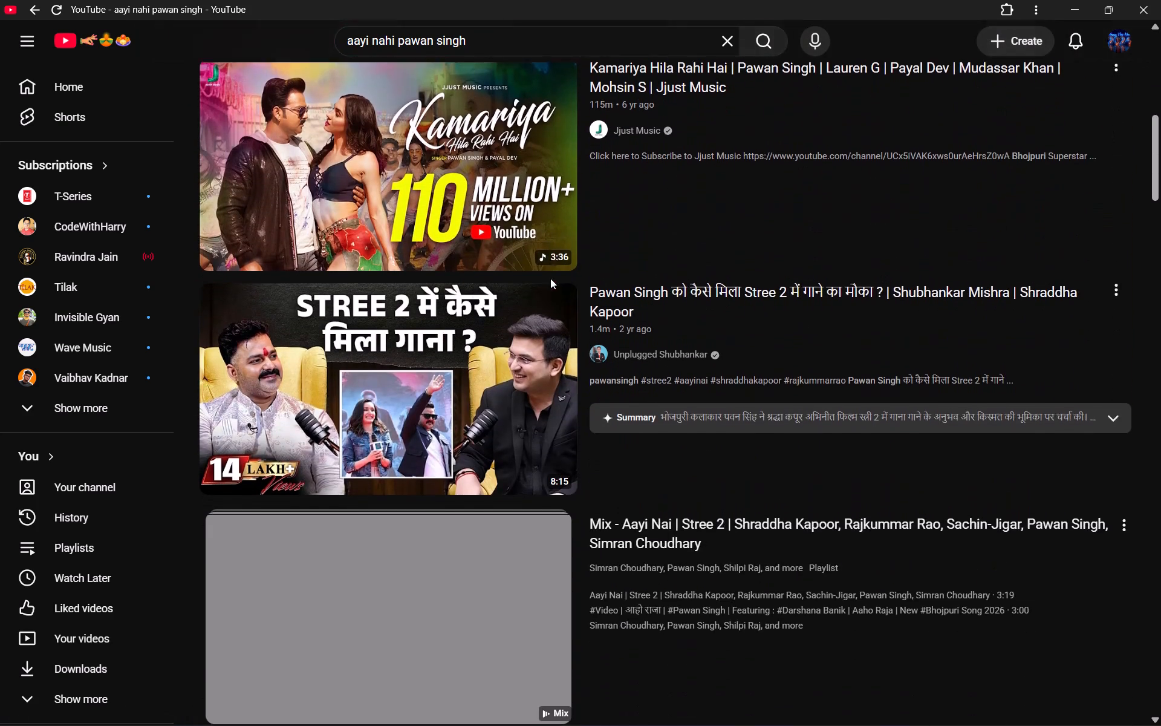
pyautogui.scroll(-1, 550, 278)
pyautogui.scroll(1, 550, 278)
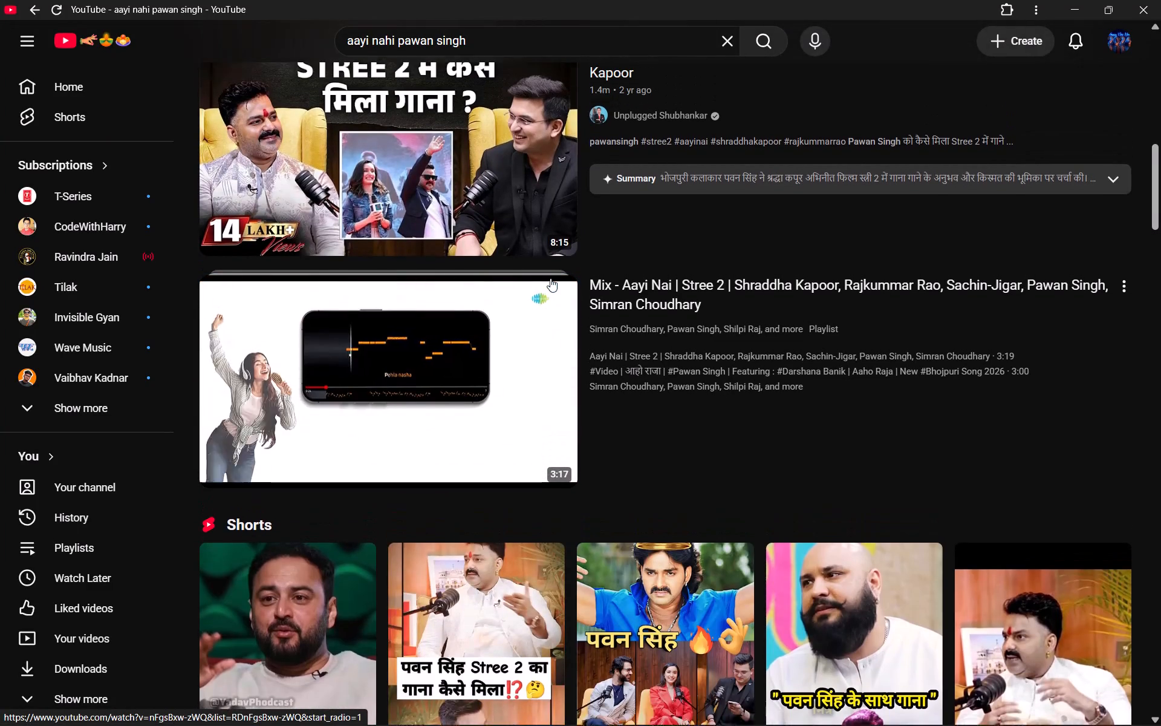
pyautogui.scroll(3, 550, 278)
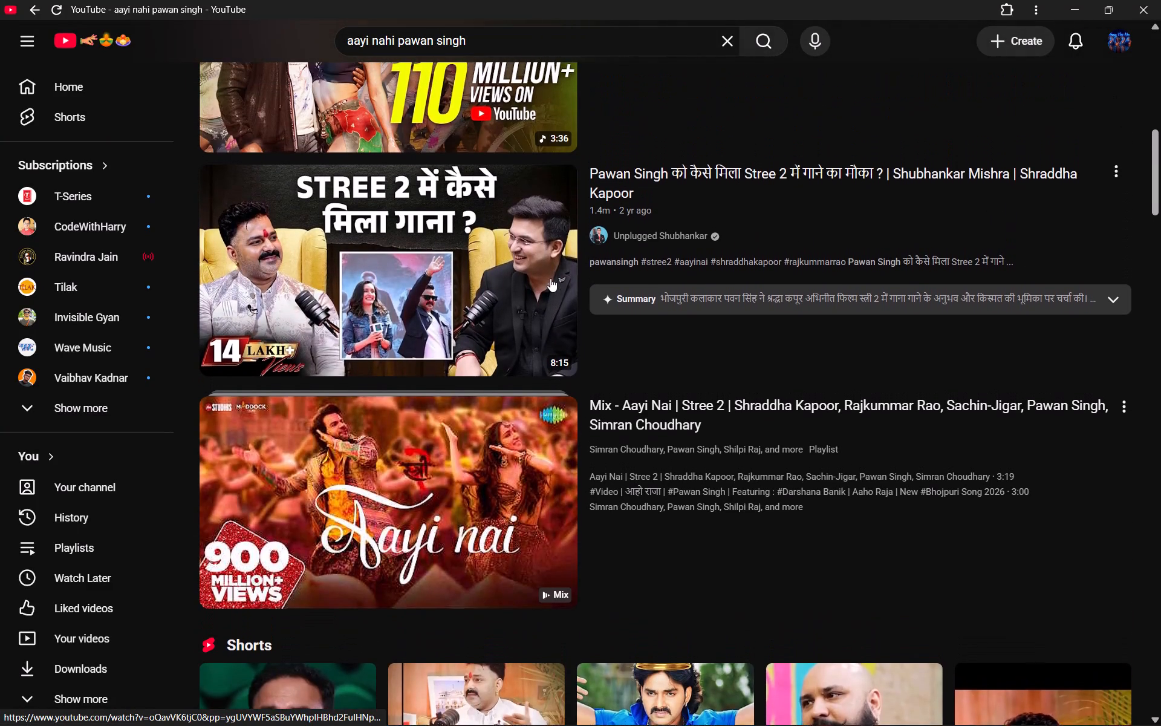
pyautogui.scroll(5, 550, 278)
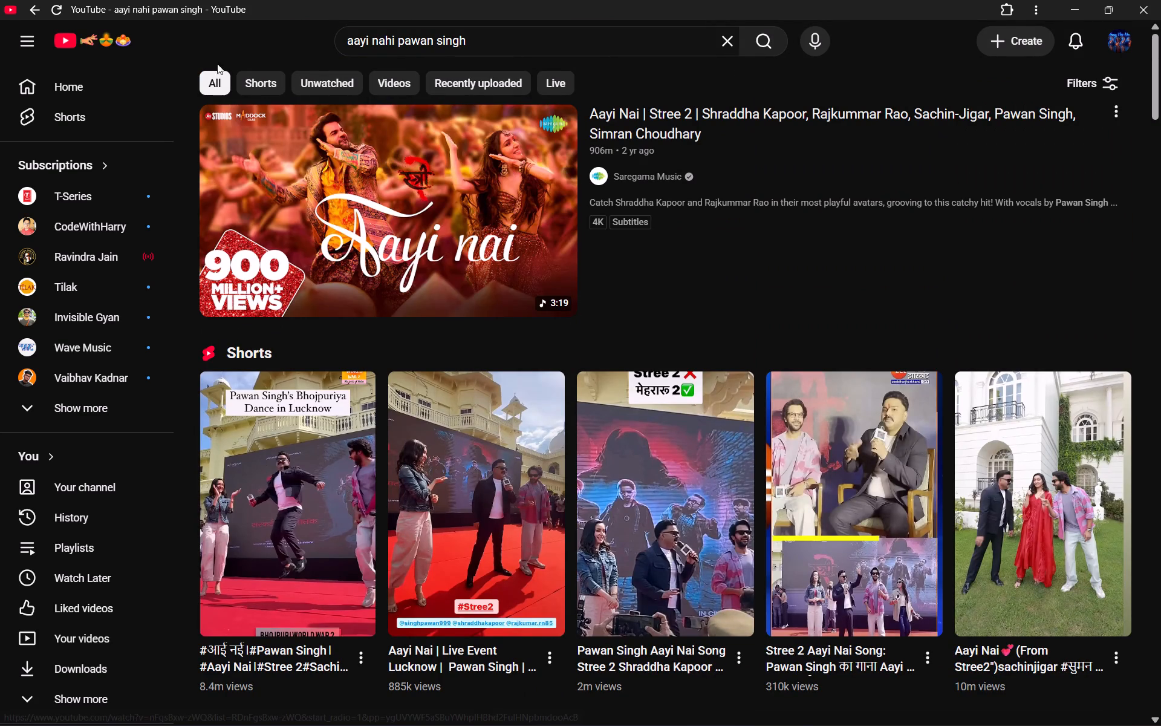
# Return to the "pawan singh hit song" results and play the Dhamaka Song video, skipping its opening ad.
pyautogui.click(30, 7)
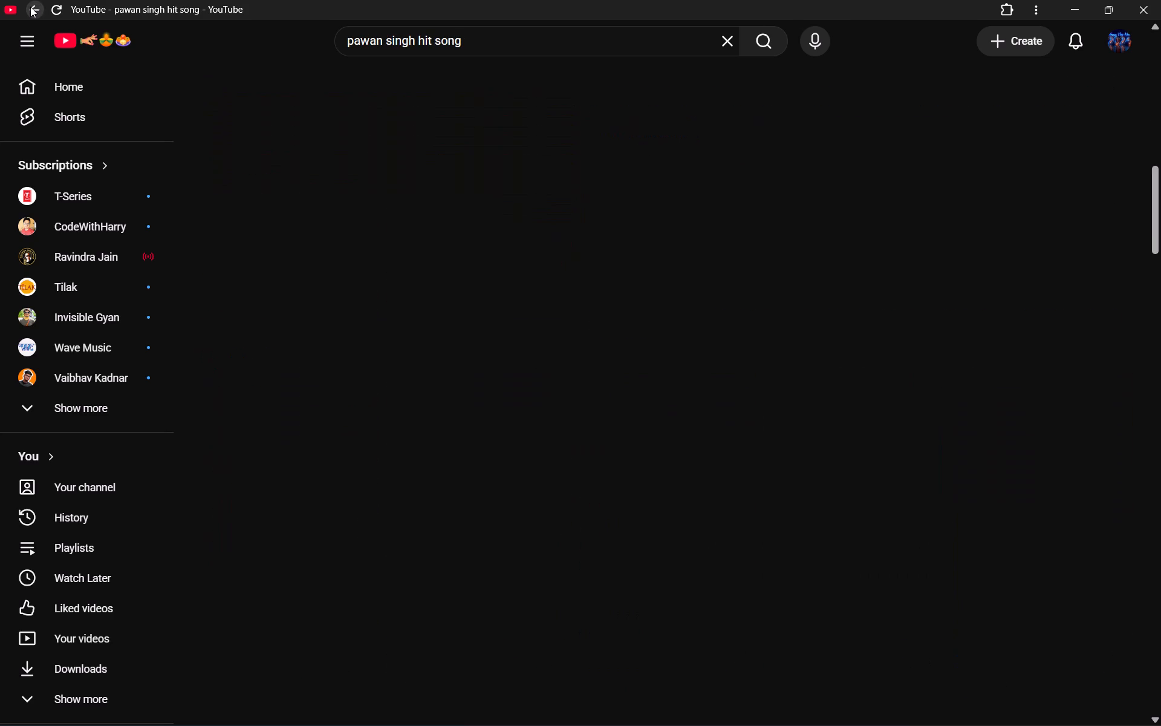
pyautogui.hscroll(1, 287, 301)
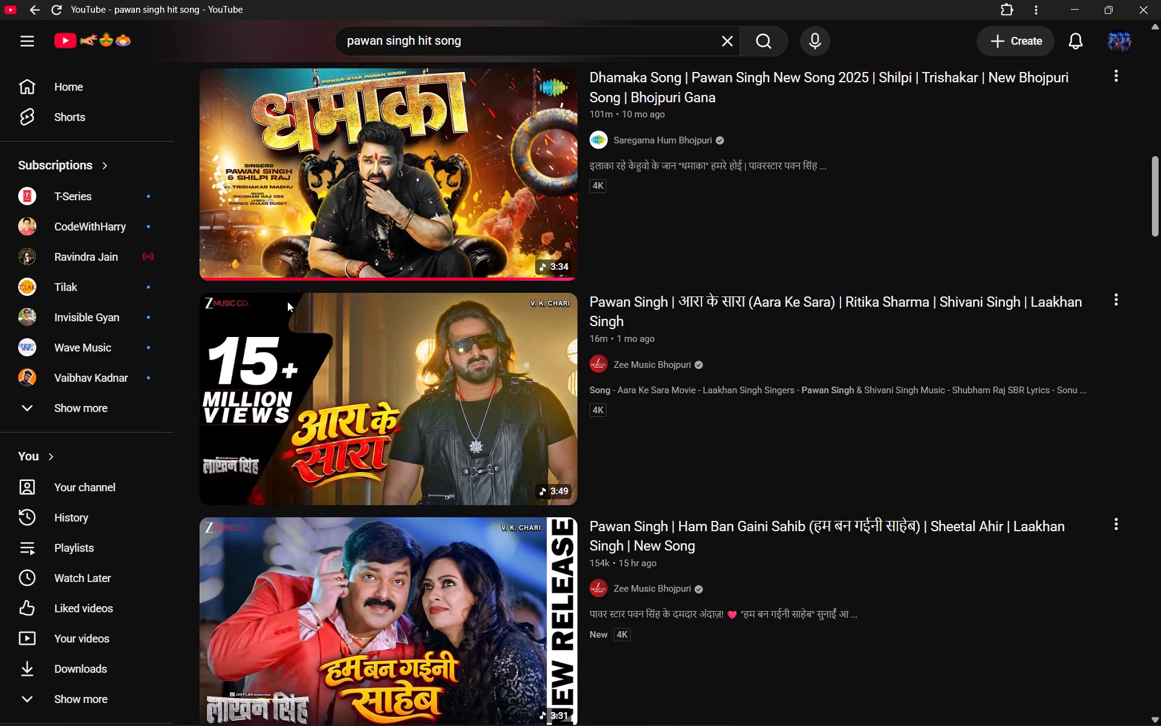
pyautogui.hscroll(3, 287, 301)
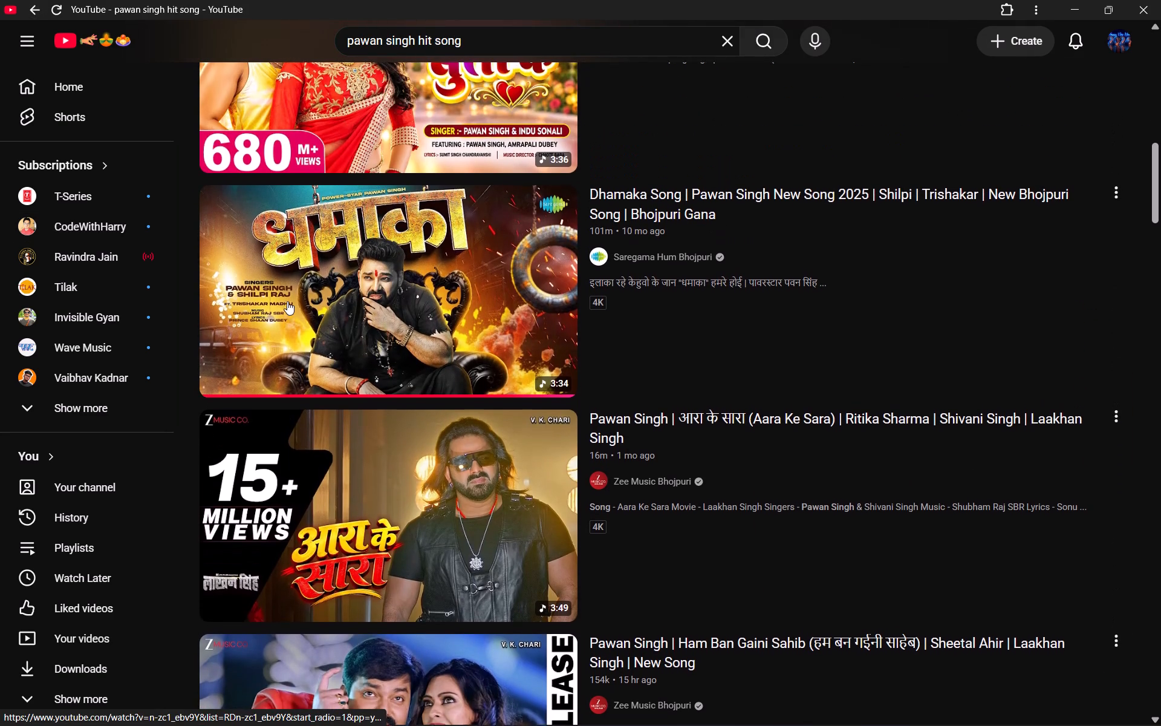
pyautogui.hscroll(1, 287, 301)
pyautogui.scroll(1, 287, 301)
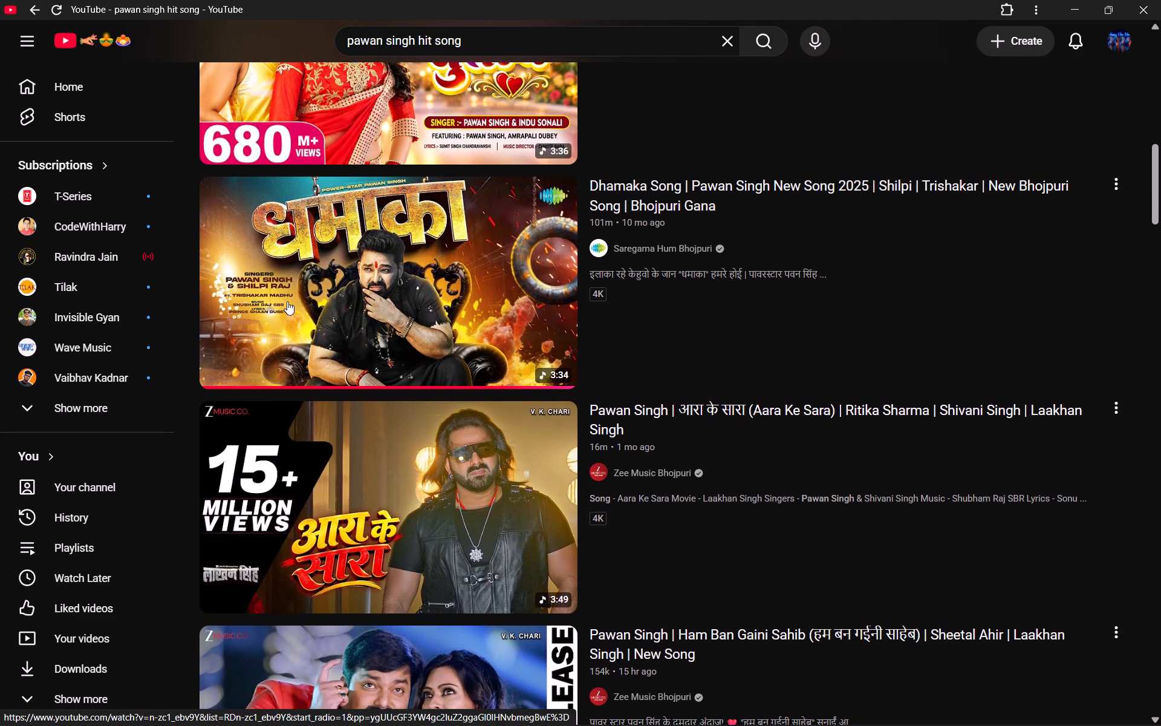
pyautogui.scroll(1, 287, 301)
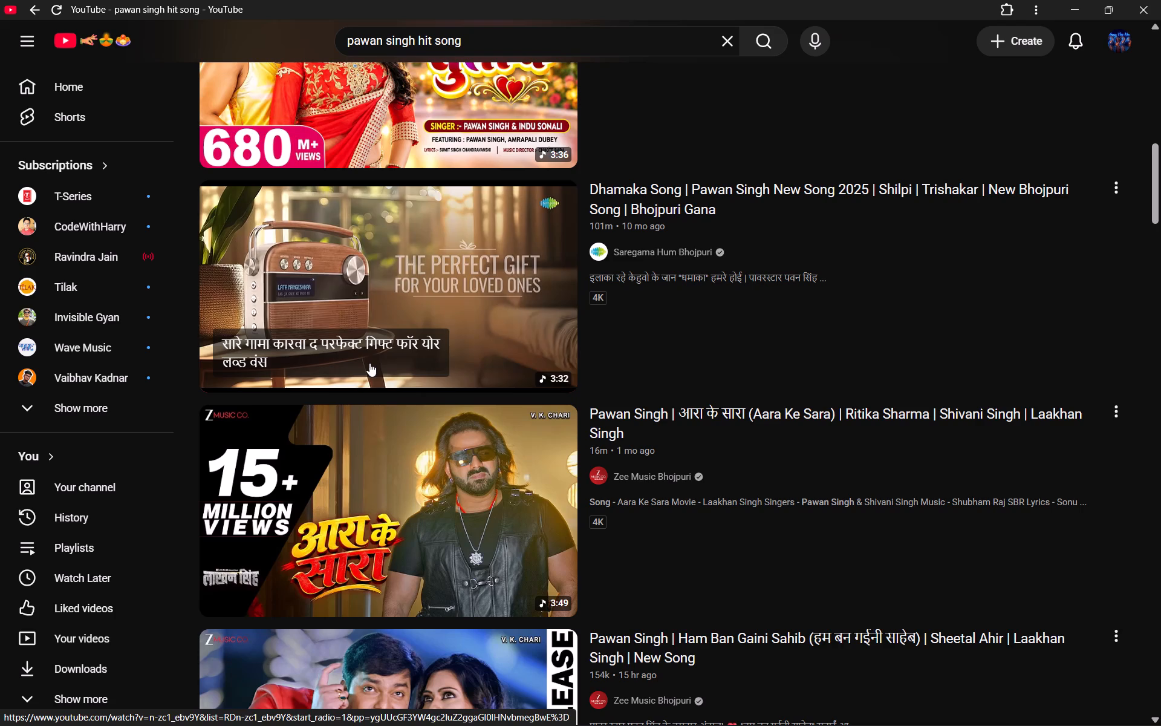
pyautogui.scroll(-3, 396, 419)
pyautogui.scroll(1, 396, 419)
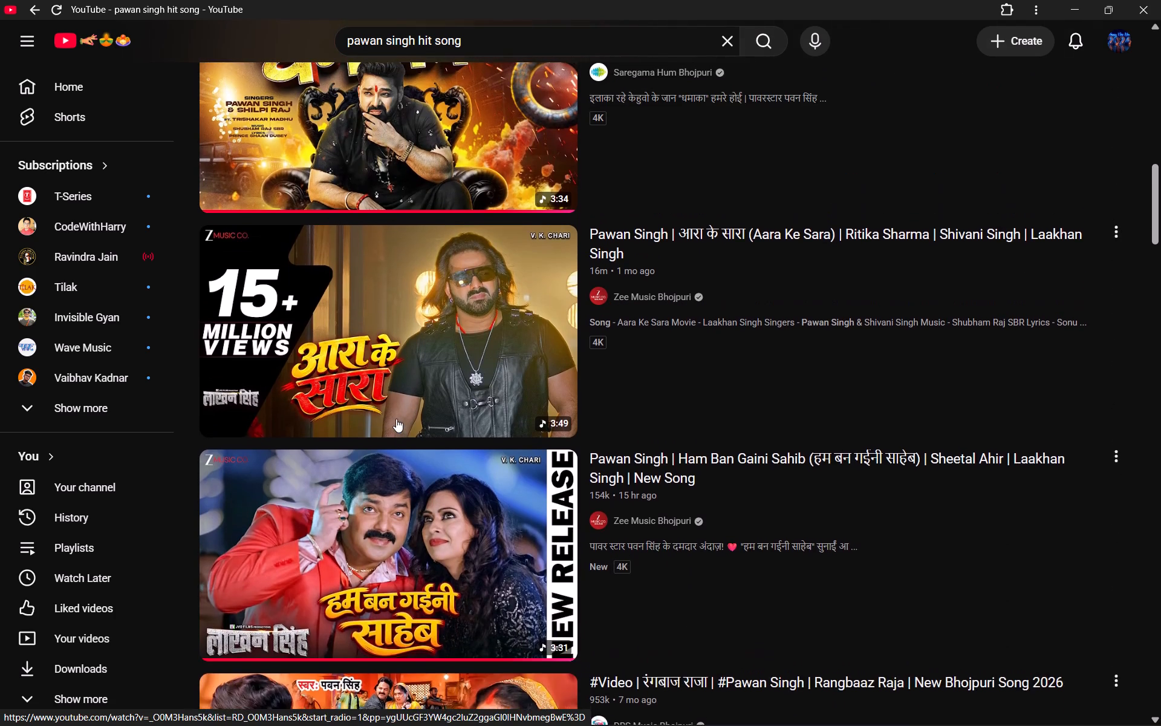
pyautogui.scroll(1, 396, 419)
pyautogui.click(404, 260)
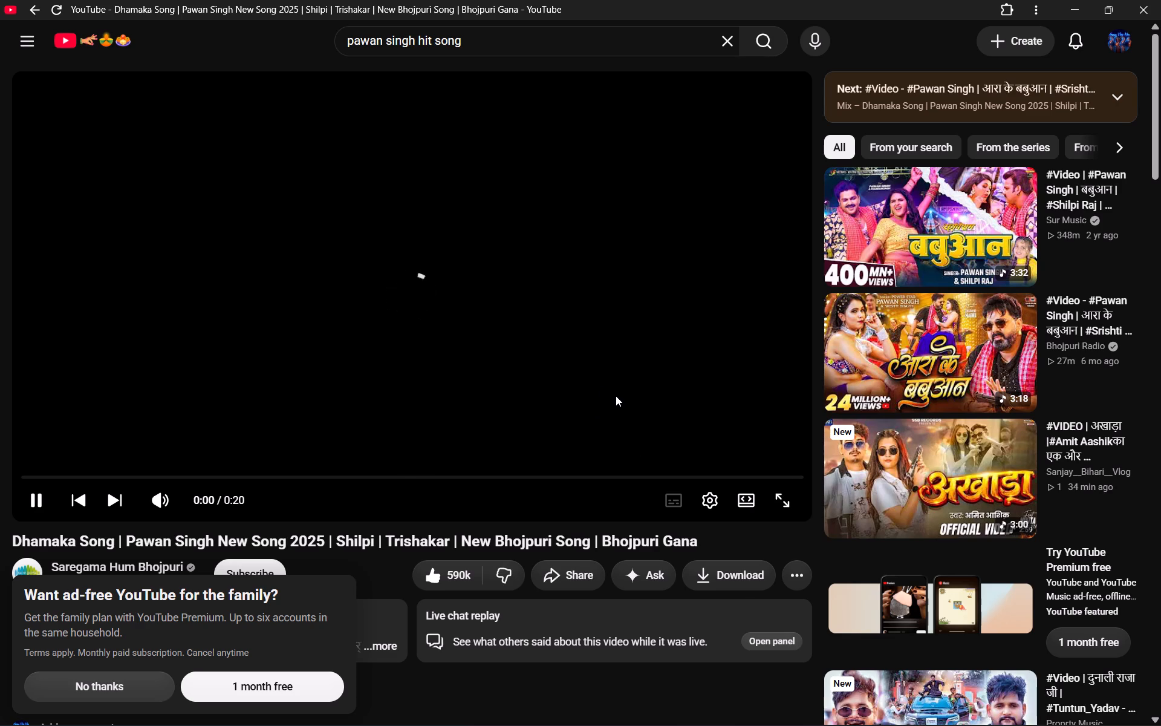
pyautogui.click(752, 450)
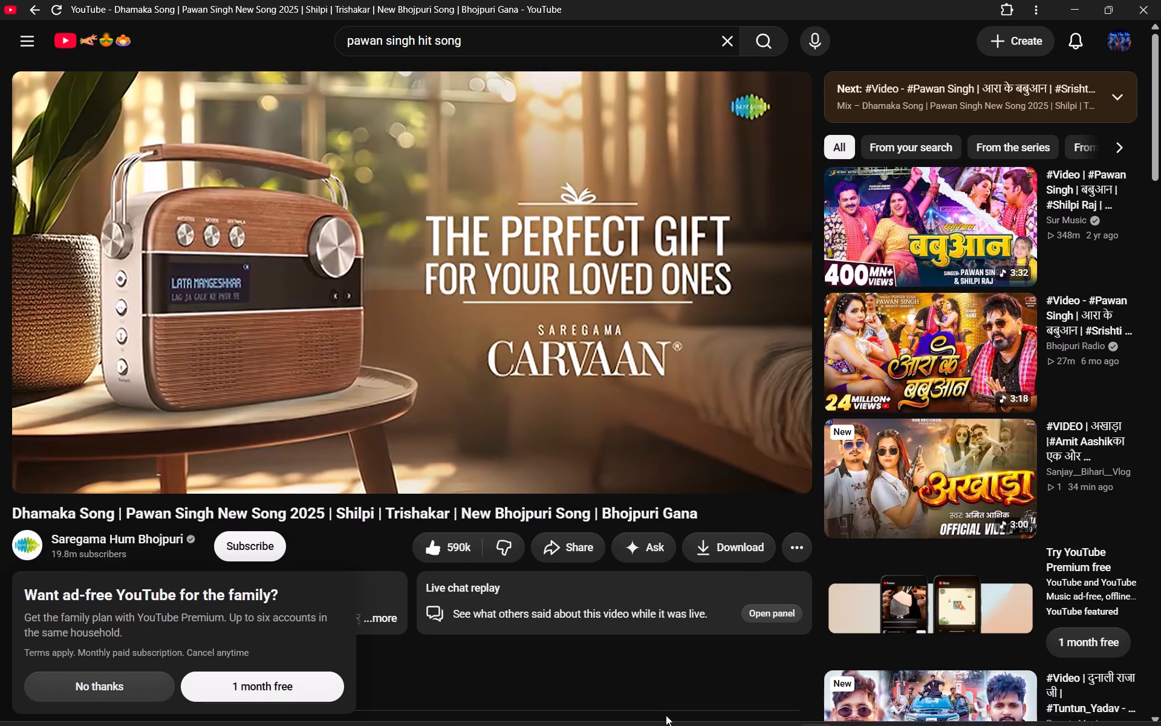
# Switch back to Canva in Chrome, dismiss the Magic Layers promotion and open the recent design "modih".
pyautogui.click(642, 702)
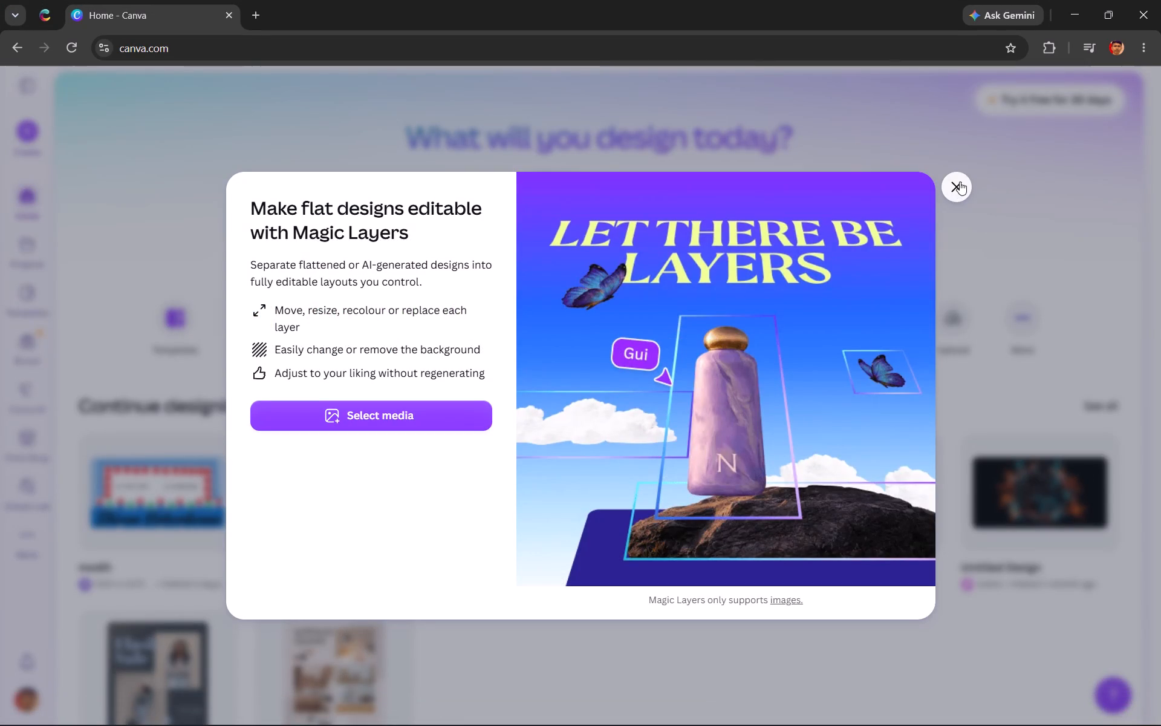
pyautogui.click(960, 181)
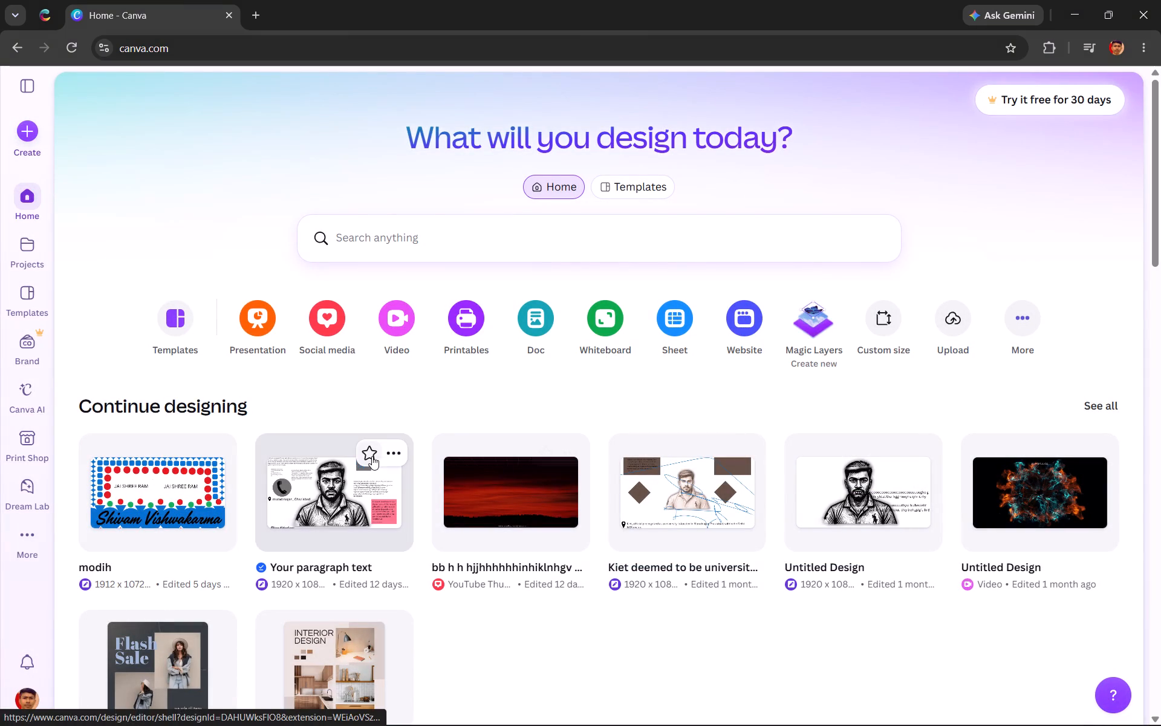
pyautogui.click(171, 470)
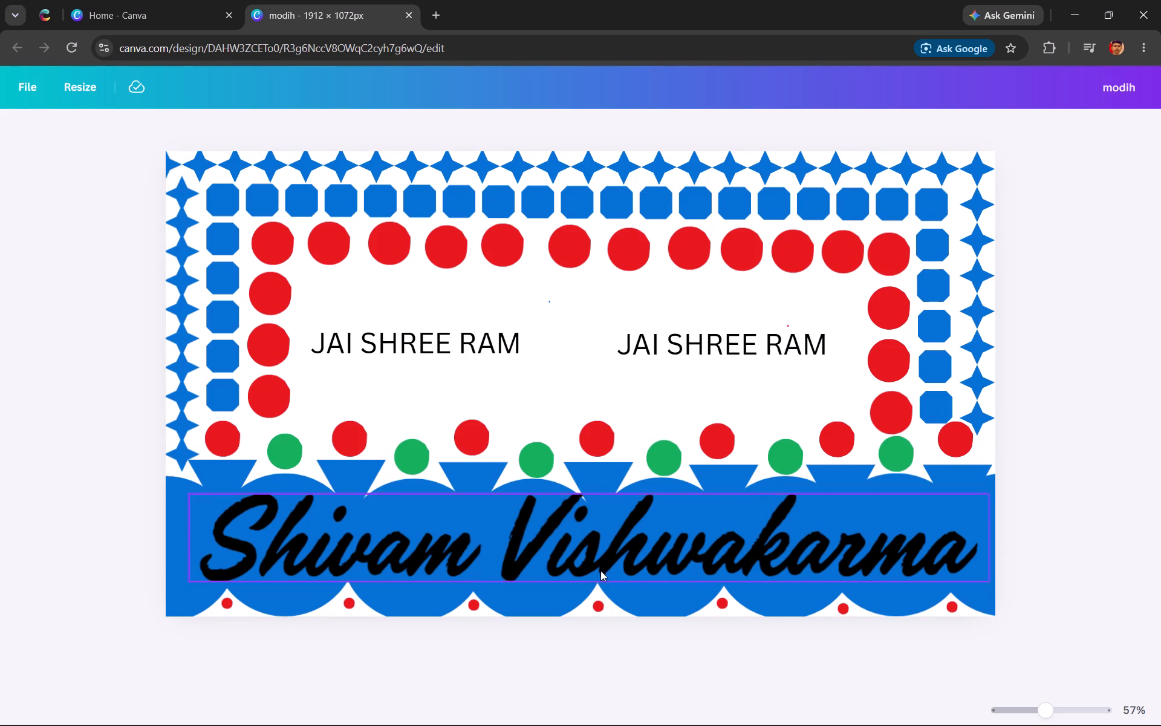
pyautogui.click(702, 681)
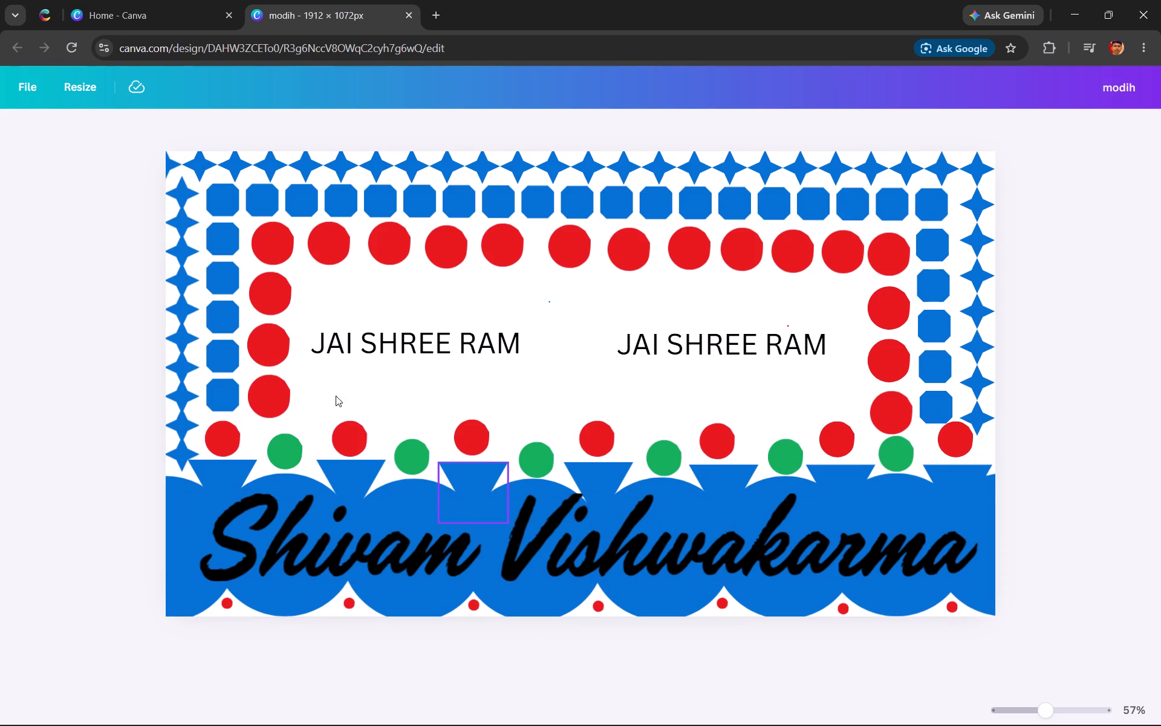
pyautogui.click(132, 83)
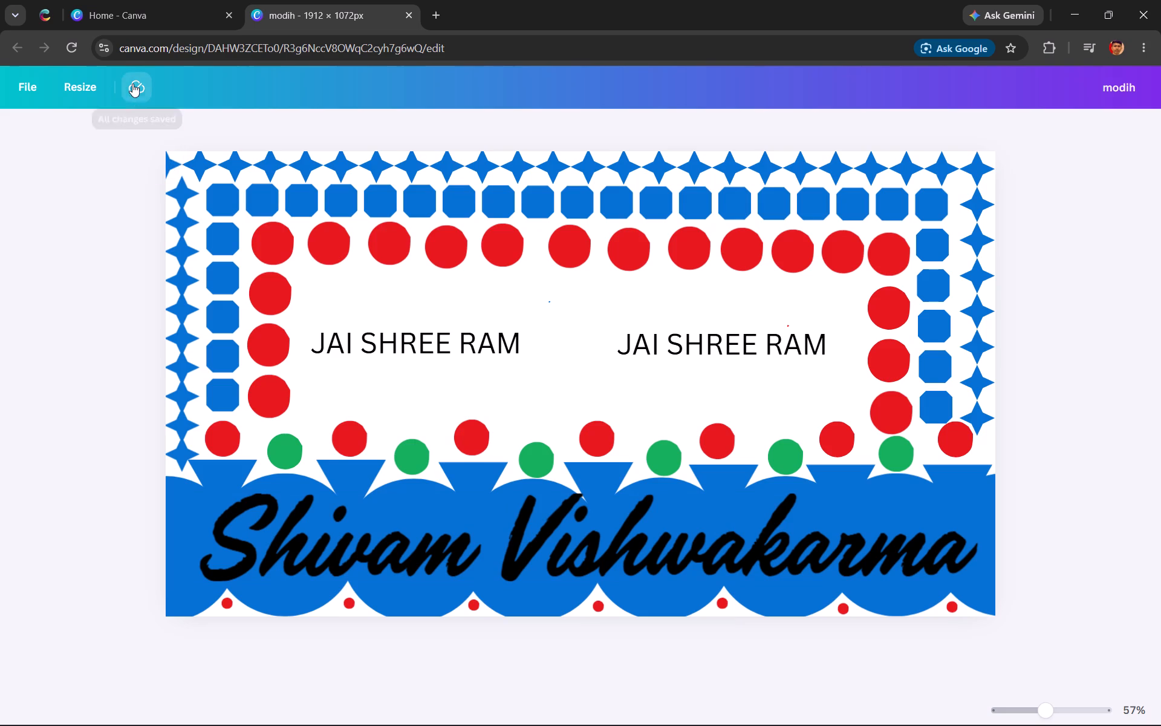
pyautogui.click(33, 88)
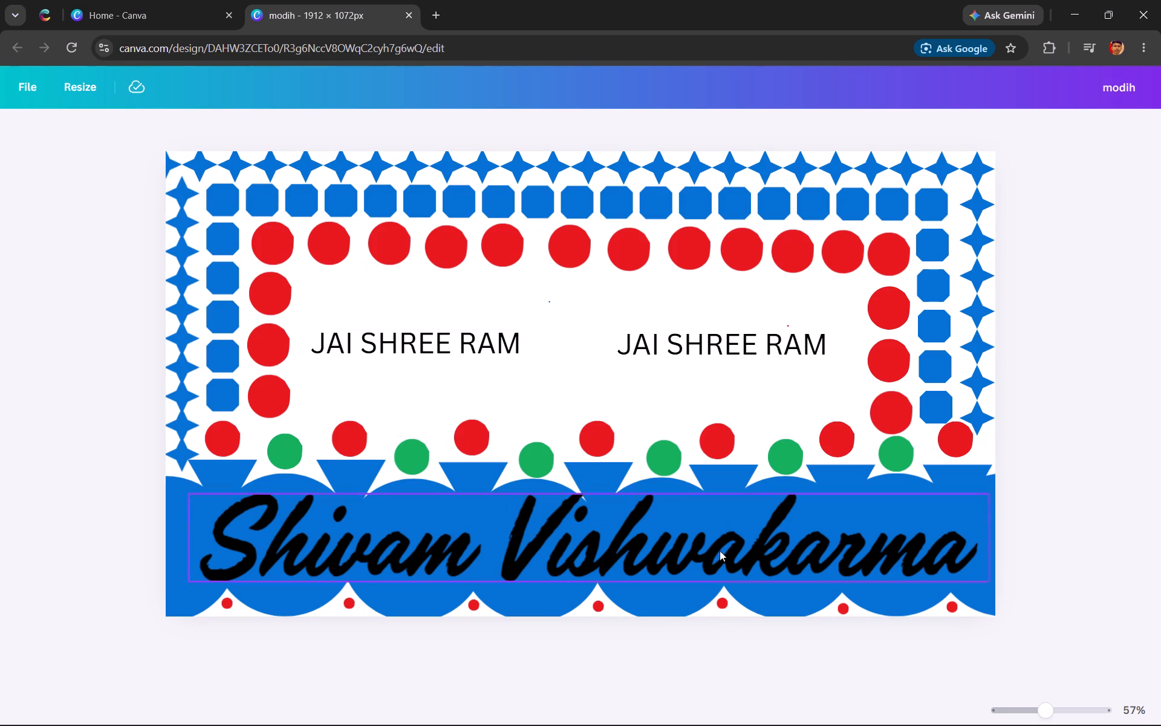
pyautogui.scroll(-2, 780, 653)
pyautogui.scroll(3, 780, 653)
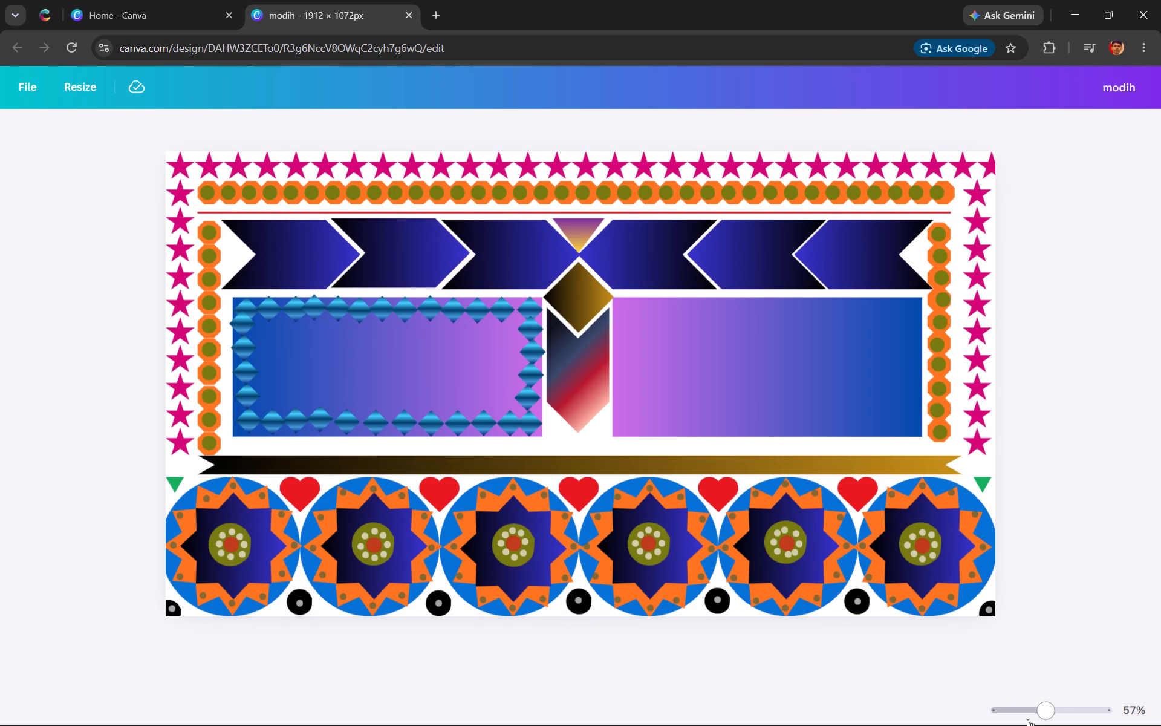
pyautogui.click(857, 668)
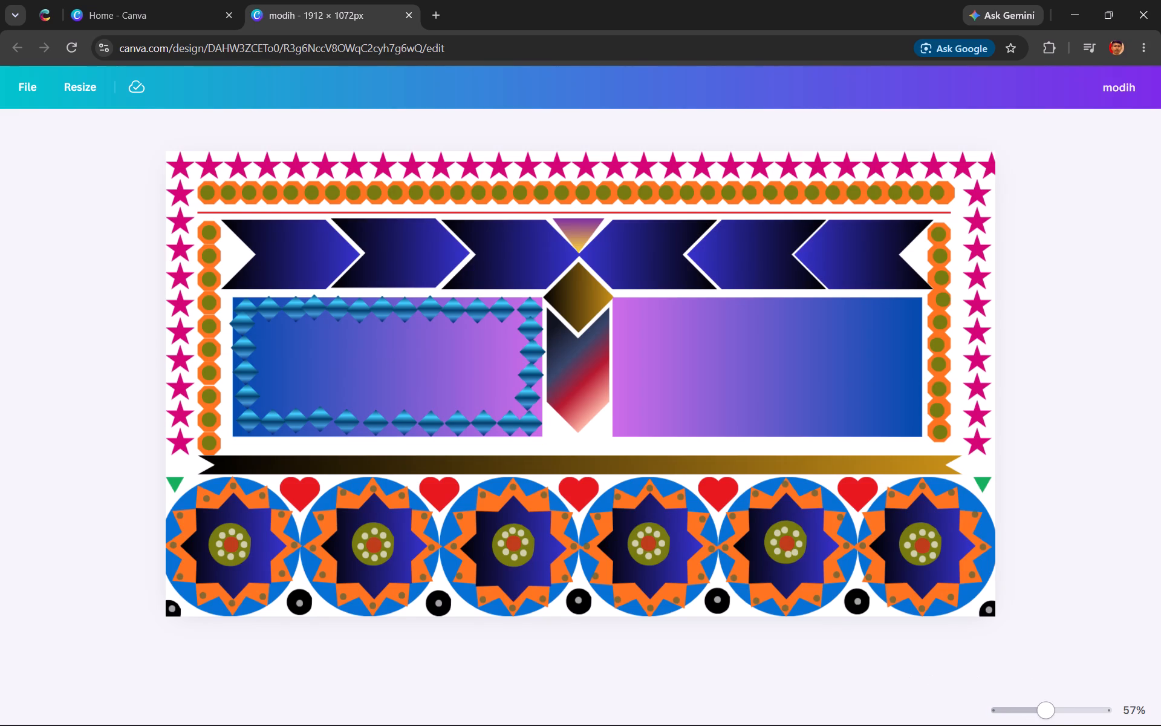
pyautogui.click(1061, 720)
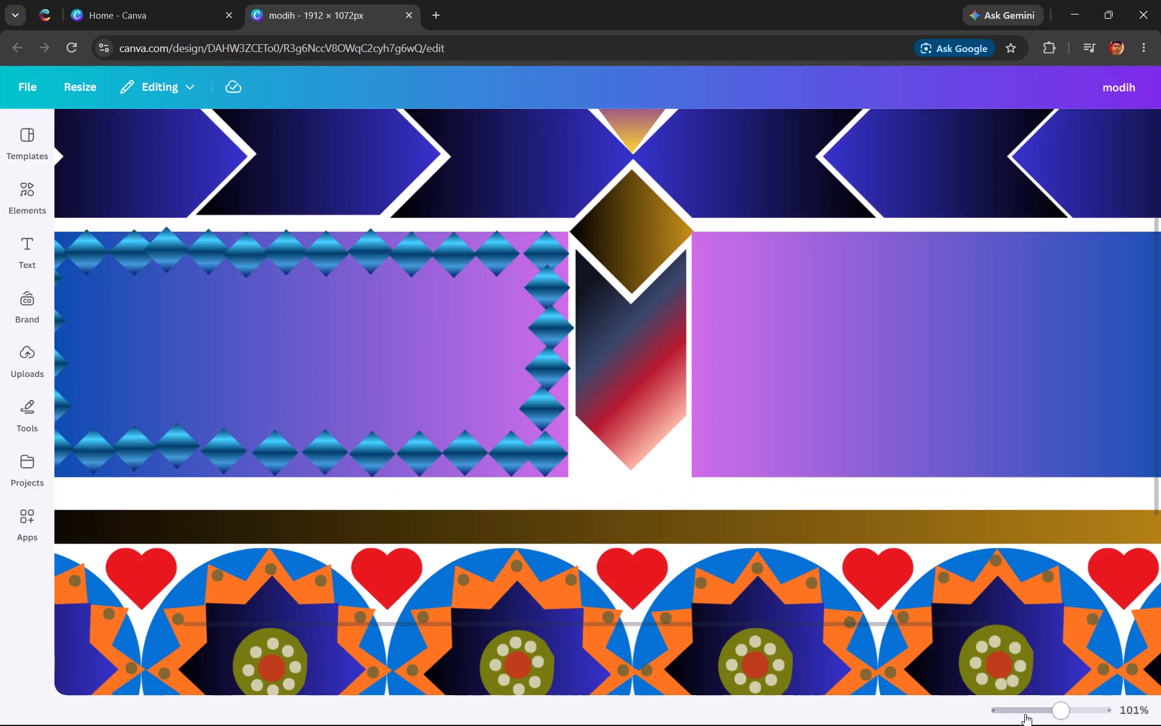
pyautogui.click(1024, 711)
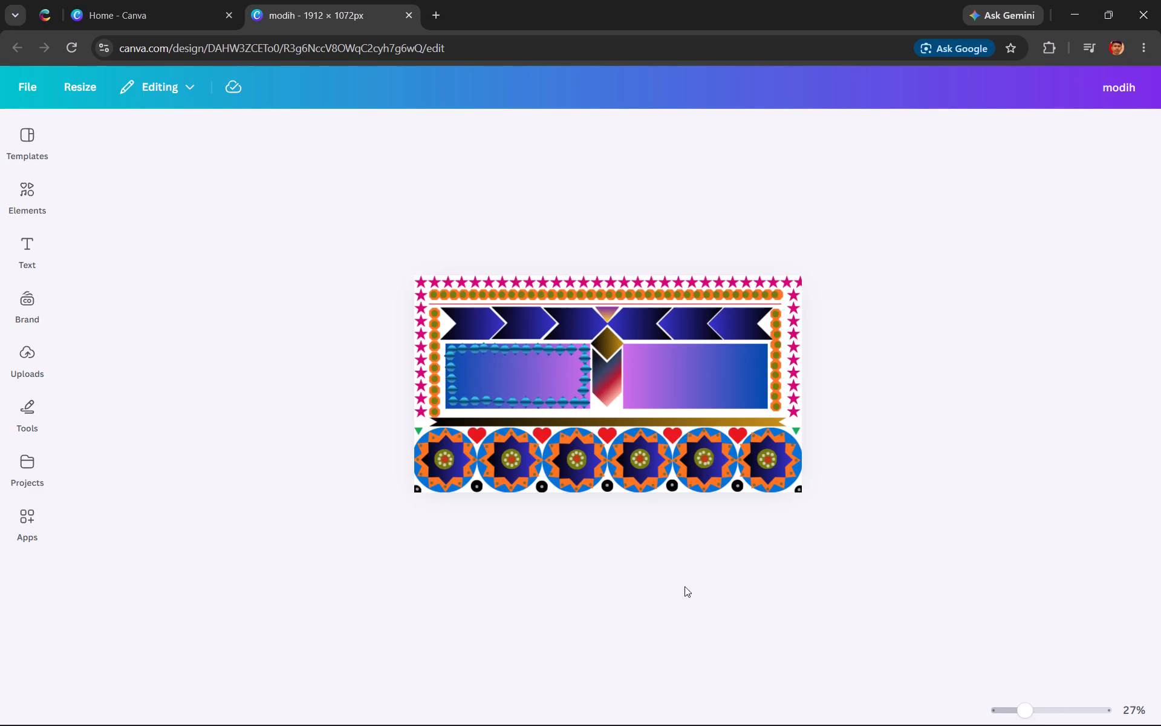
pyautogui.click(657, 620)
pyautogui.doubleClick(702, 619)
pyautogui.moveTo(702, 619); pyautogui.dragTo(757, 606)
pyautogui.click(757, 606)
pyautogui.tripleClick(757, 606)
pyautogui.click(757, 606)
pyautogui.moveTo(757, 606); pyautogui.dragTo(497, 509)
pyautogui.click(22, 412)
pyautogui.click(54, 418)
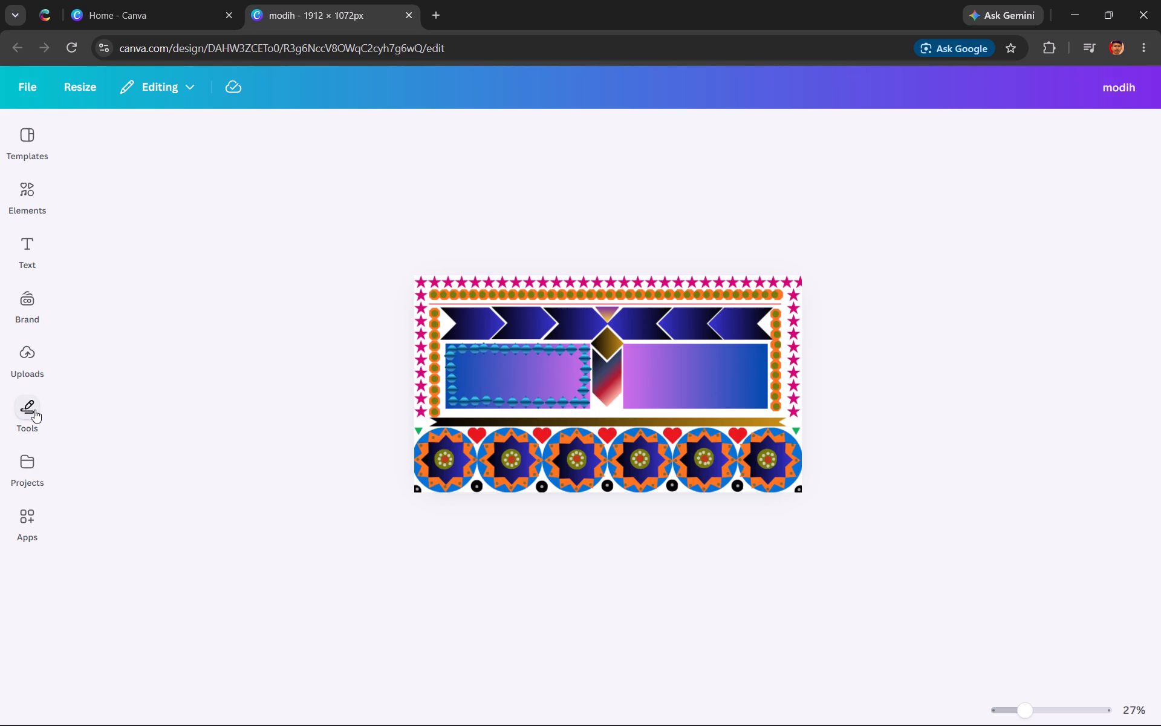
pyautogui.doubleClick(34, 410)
# Close the "modih" design tab and reopen the design.
pyautogui.click(408, 16)
pyautogui.click(177, 489)
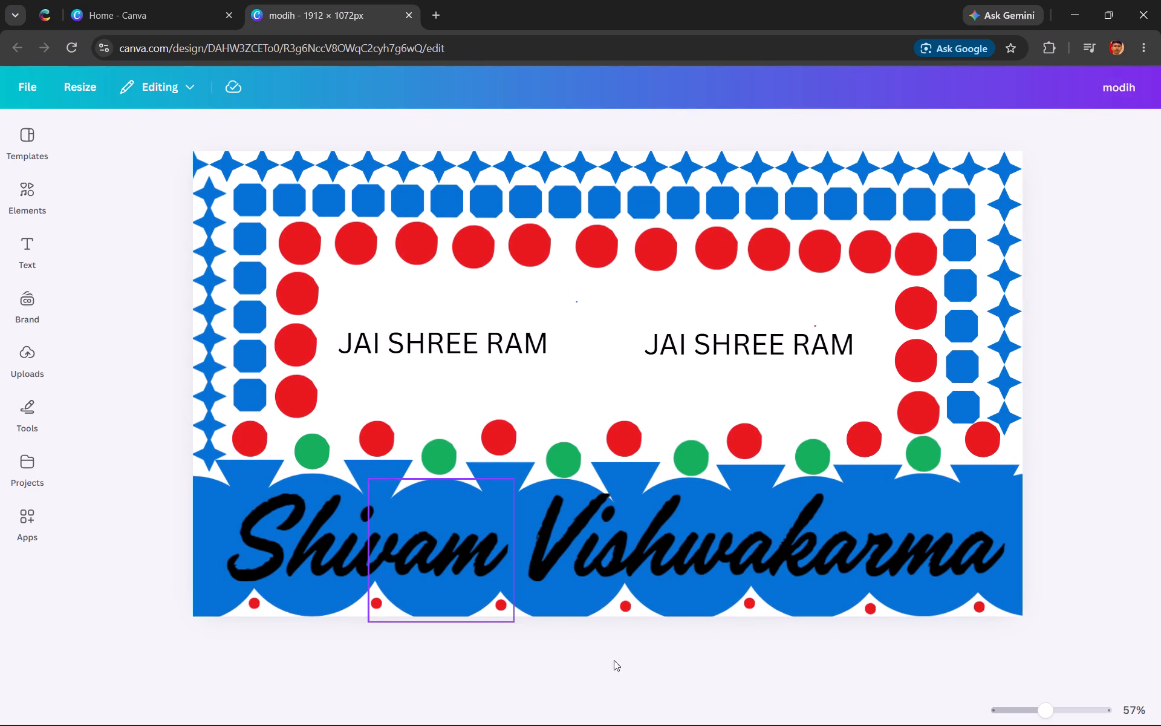
# Go to page 3 of the design, the one headed "JAY SHREE RAM".
pyautogui.click(32, 416)
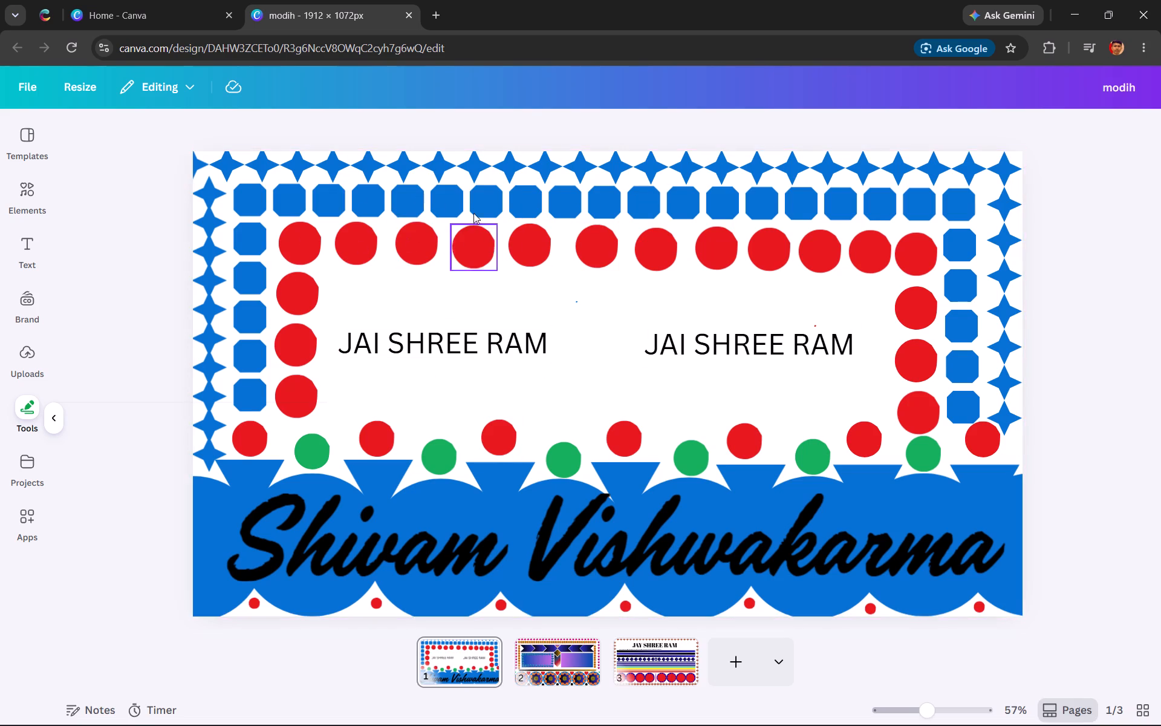
pyautogui.click(664, 660)
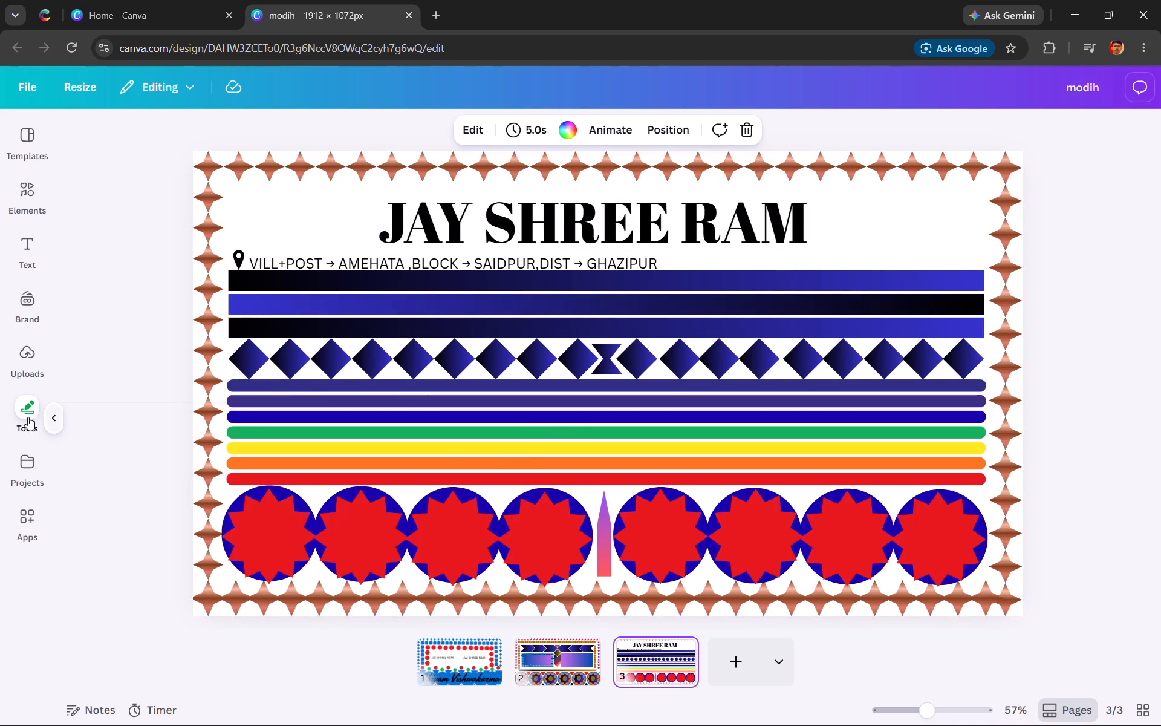
pyautogui.click(51, 418)
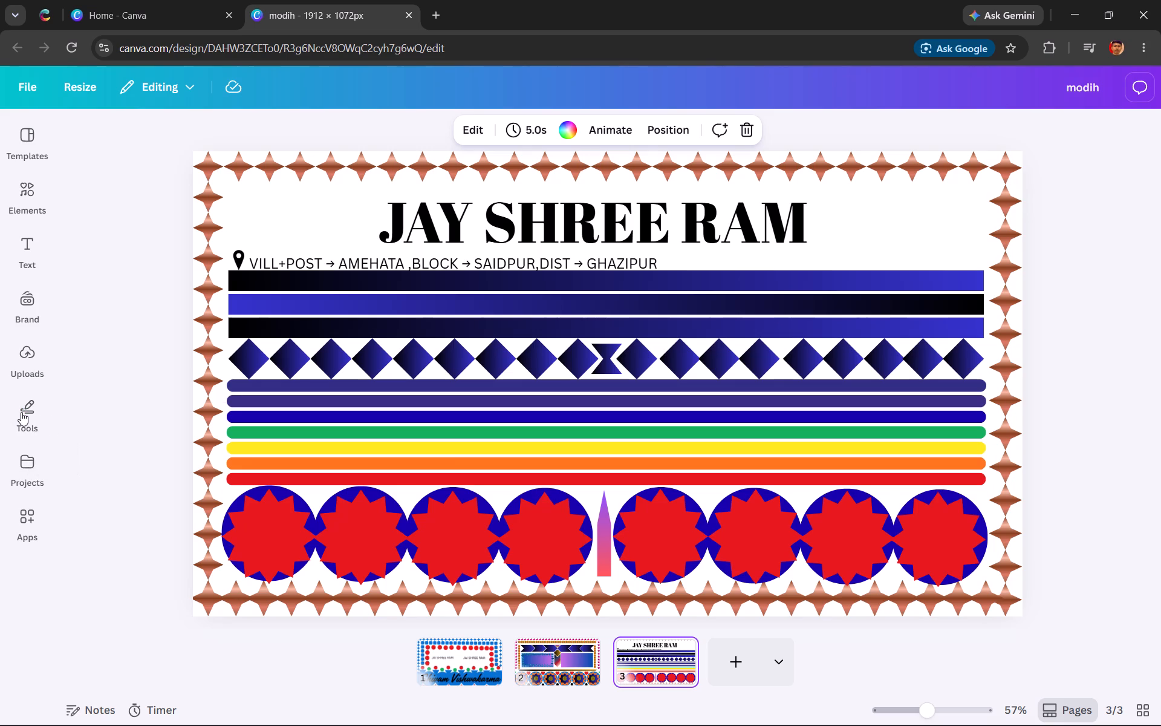
pyautogui.click(21, 412)
pyautogui.click(21, 412)
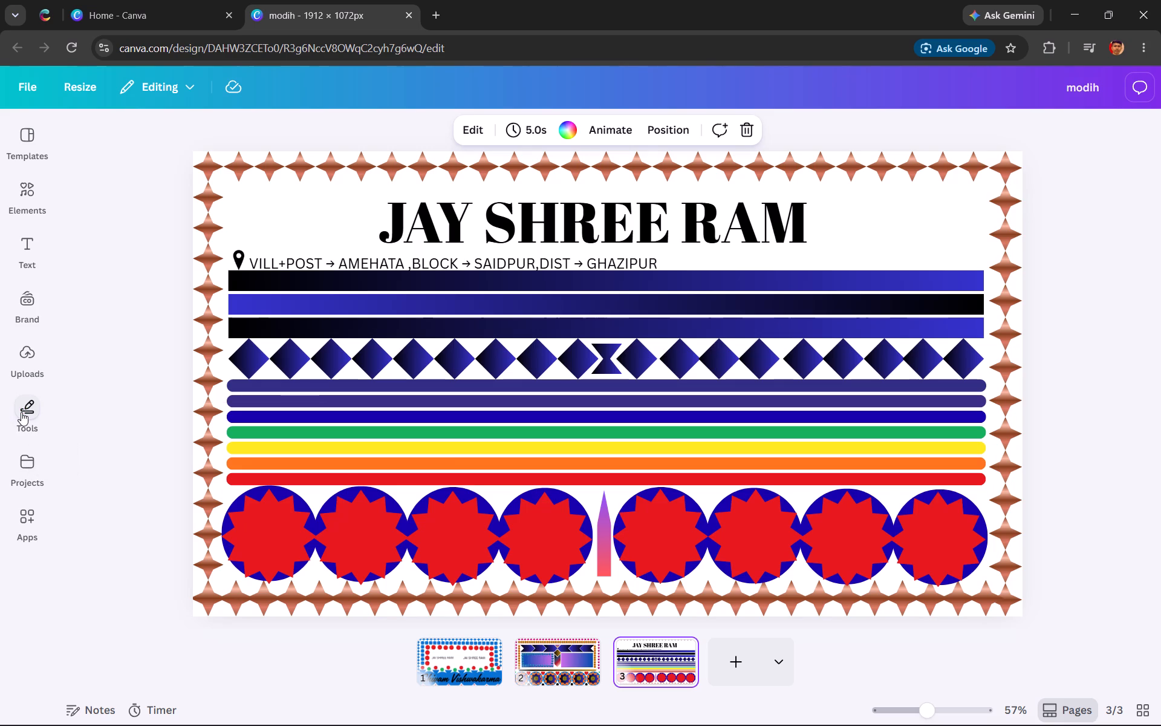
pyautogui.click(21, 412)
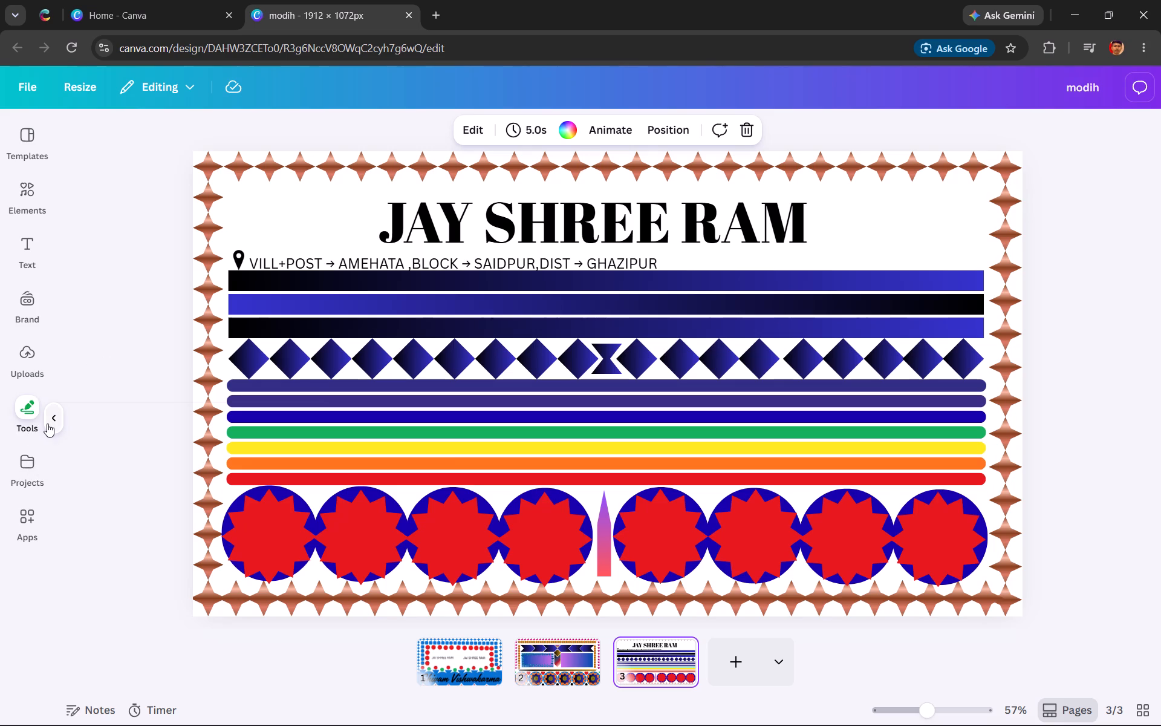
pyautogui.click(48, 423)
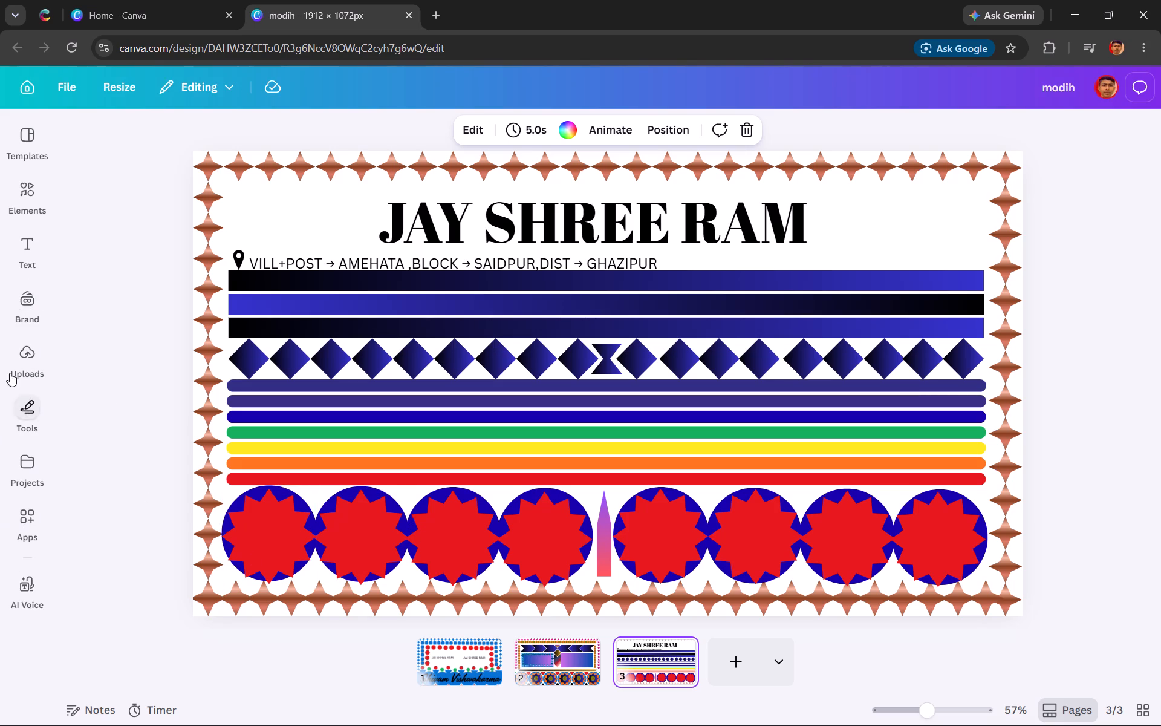
# Show the text styles and font combinations available for the design.
pyautogui.click(30, 240)
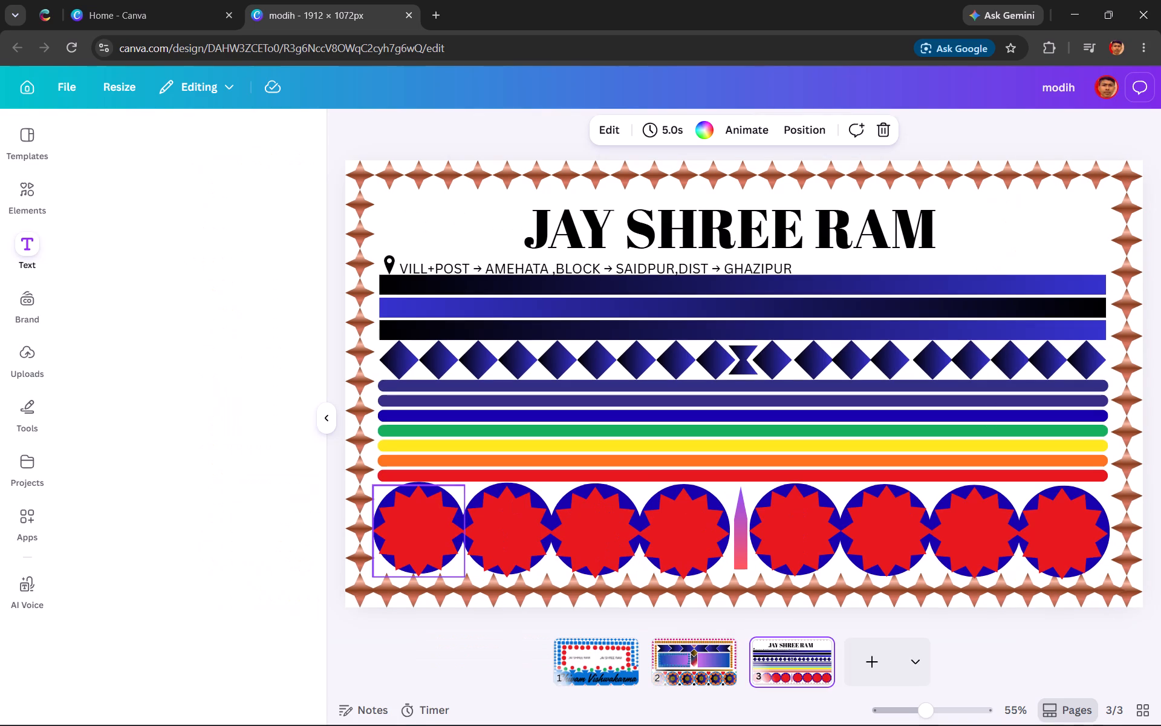
# Check the computer's Wi-Fi connection and return to the Canva design.
pyautogui.click(1018, 715)
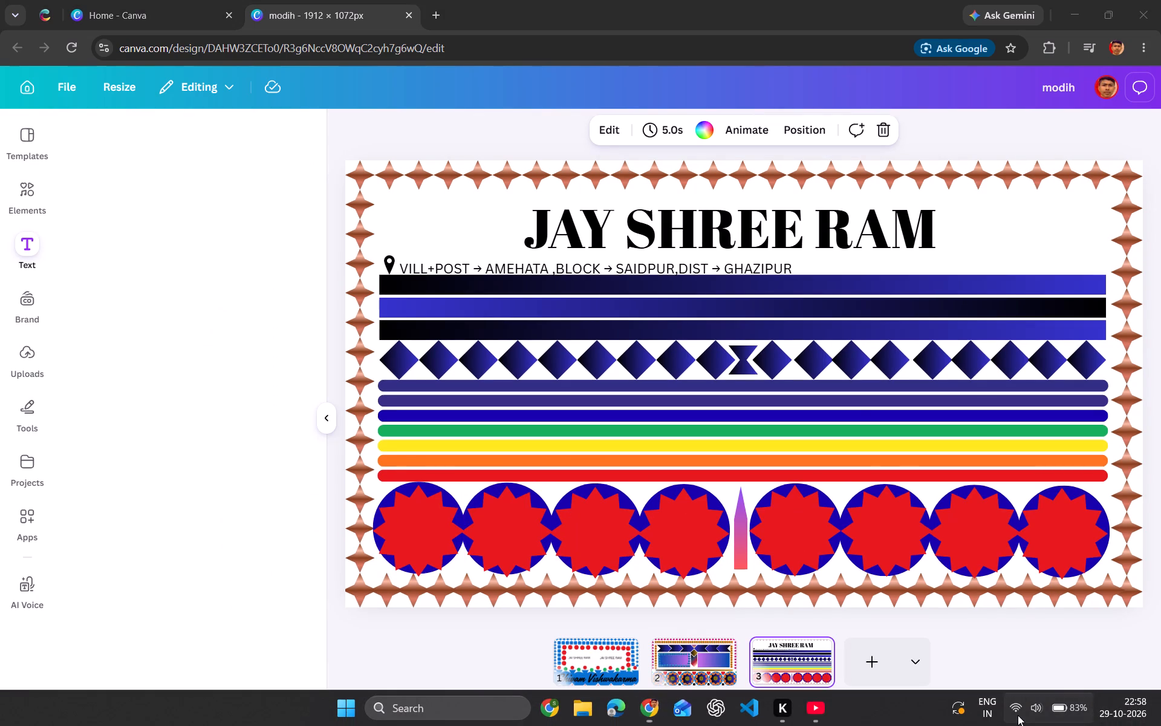
pyautogui.click(961, 431)
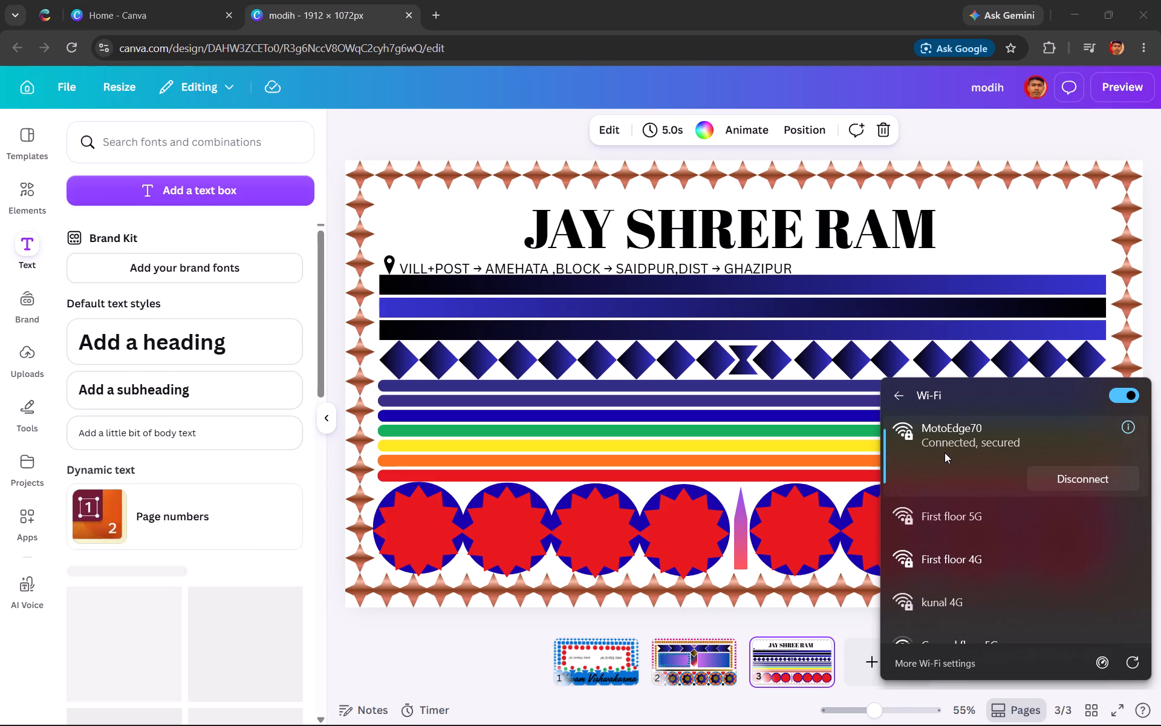
pyautogui.click(909, 396)
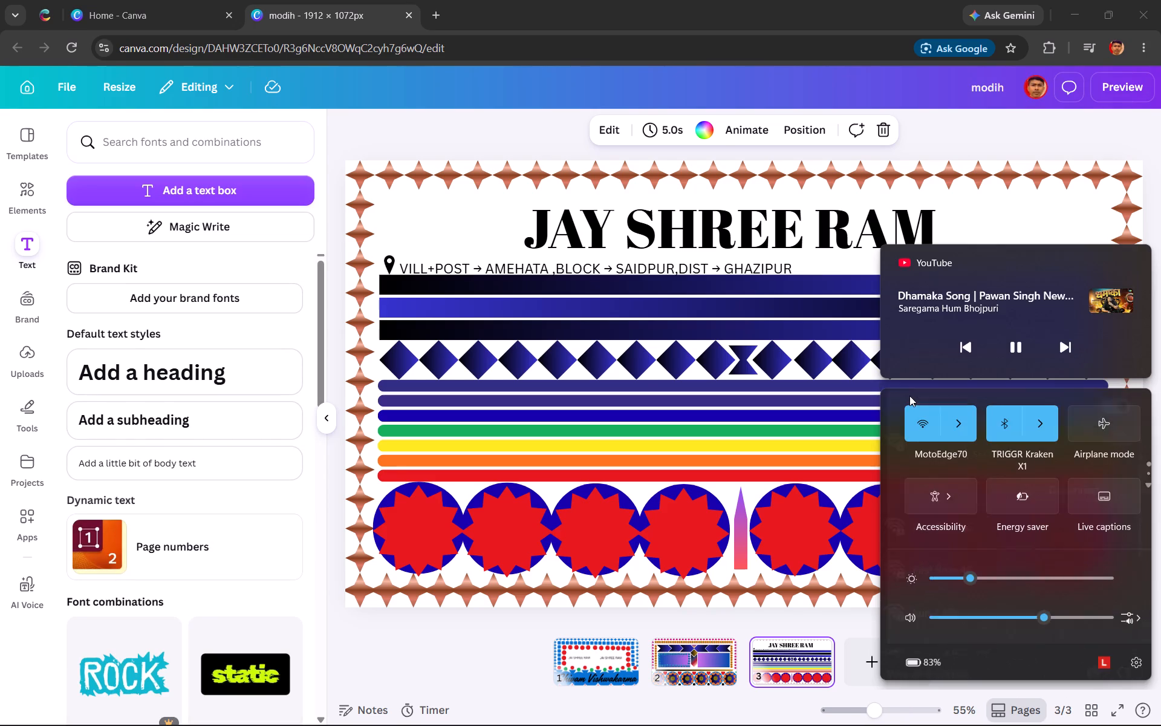
pyautogui.click(412, 189)
# Browse the font combinations and try to add the "Thank you!" one to page 3.
pyautogui.scroll(-1, 206, 394)
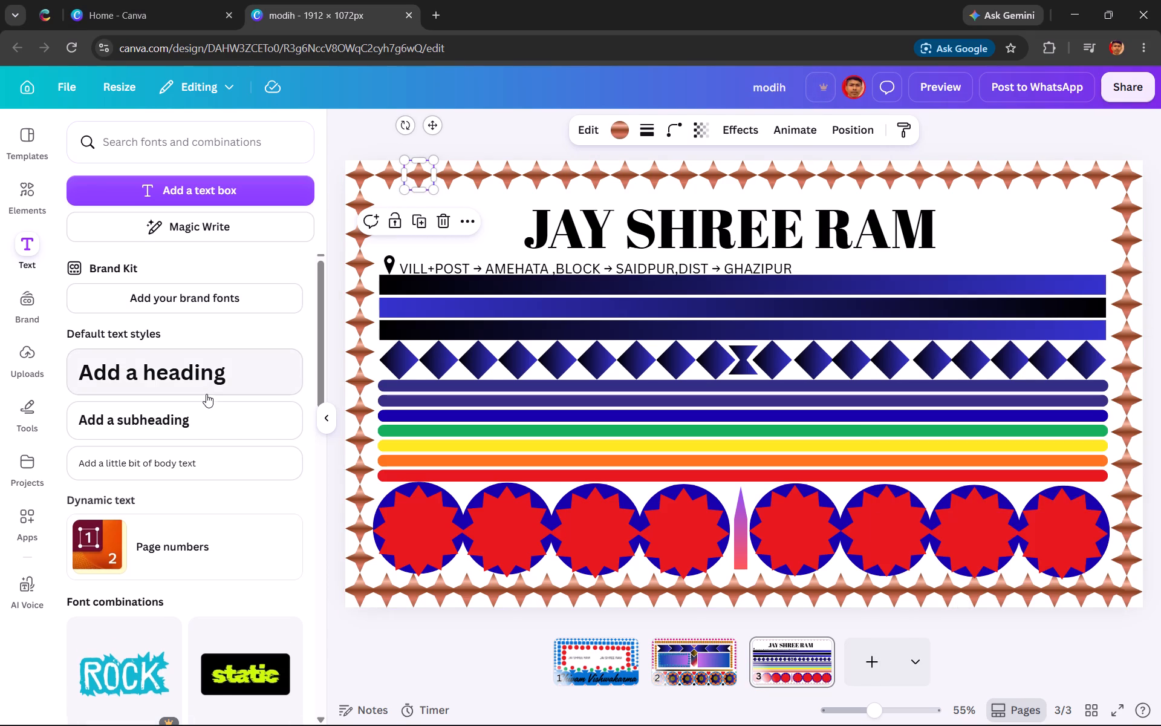
pyautogui.scroll(-5, 206, 394)
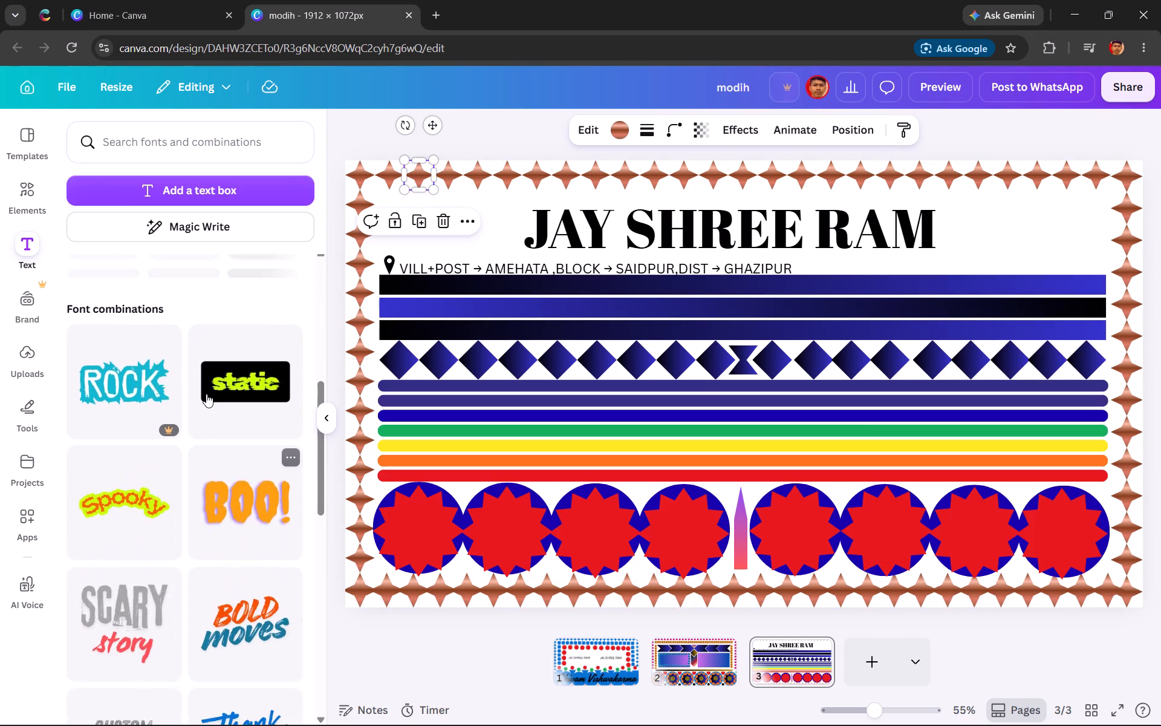
pyautogui.scroll(-1, 206, 394)
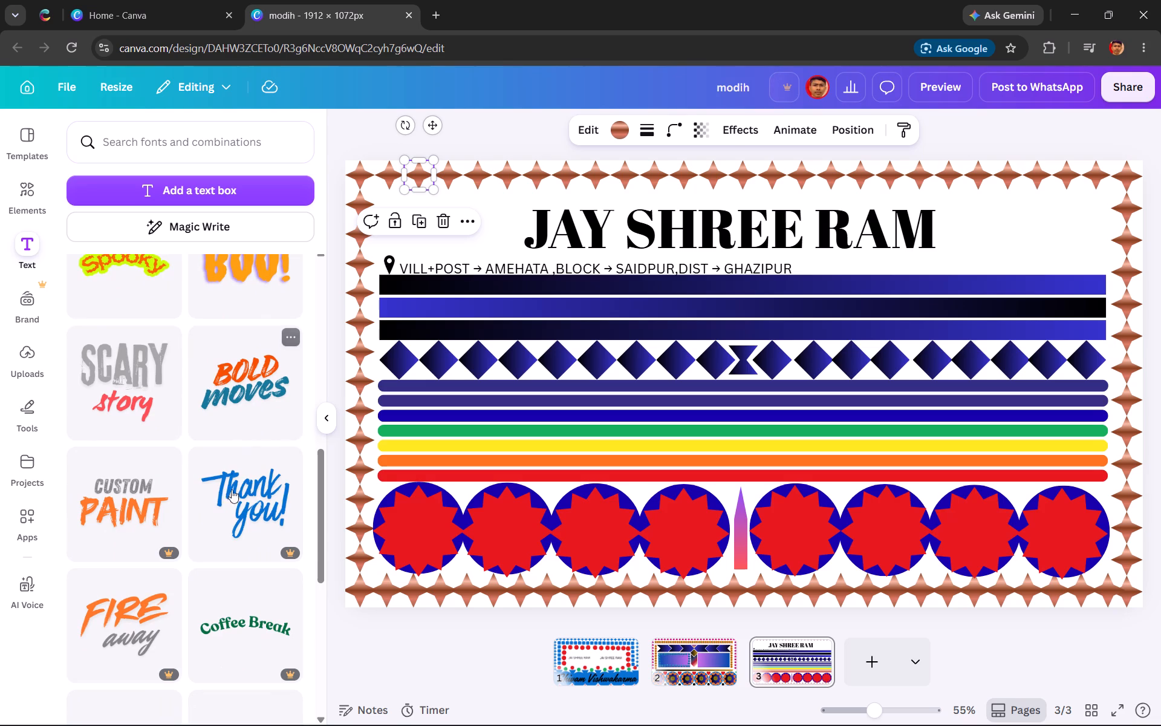
pyautogui.click(227, 516)
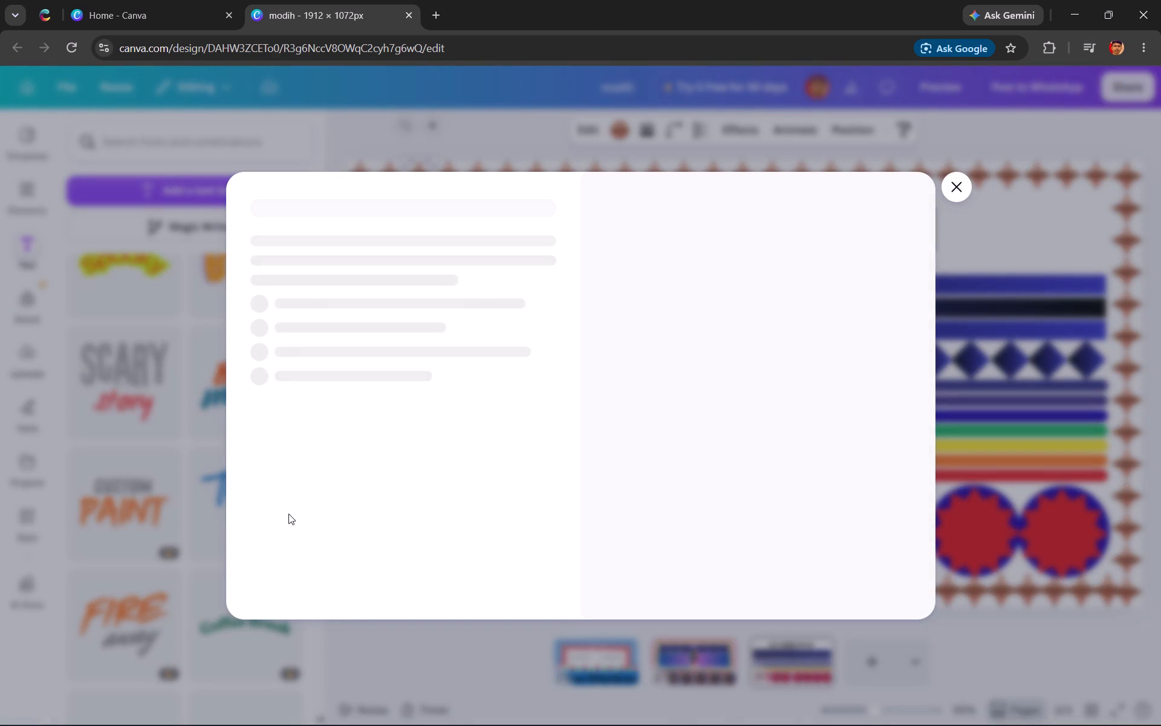
# Dismiss the pop-up dialog over the design and look through the font combinations for text.
pyautogui.click(958, 191)
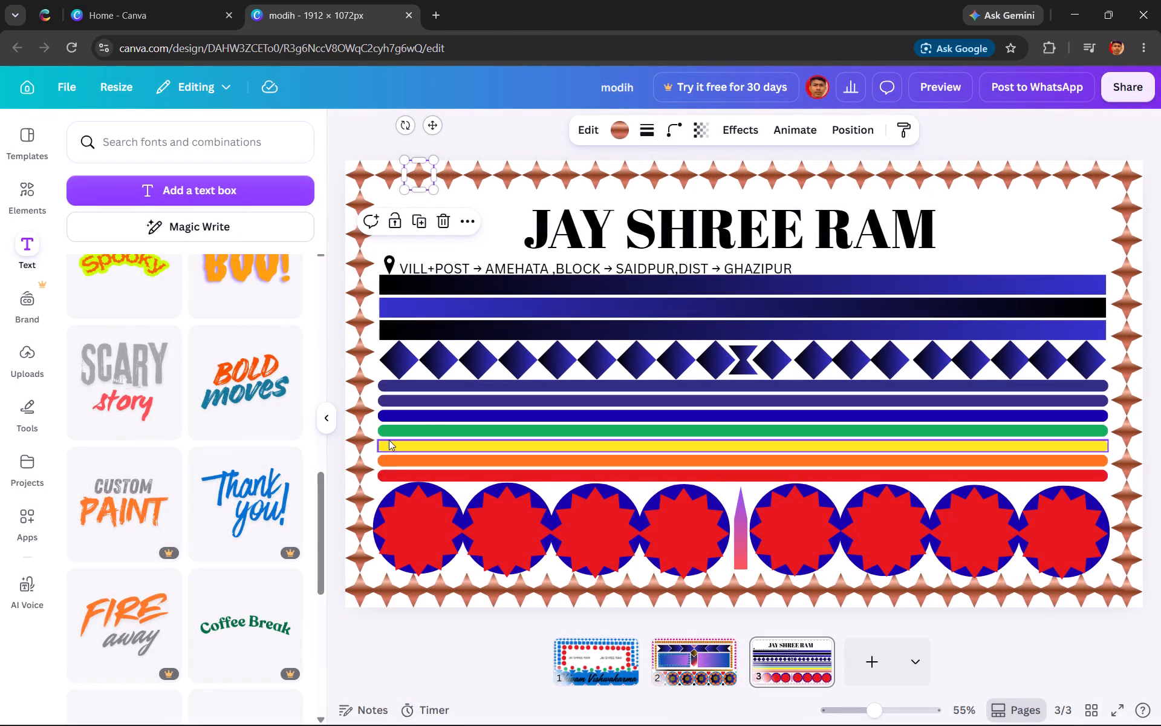
pyautogui.scroll(3, 218, 468)
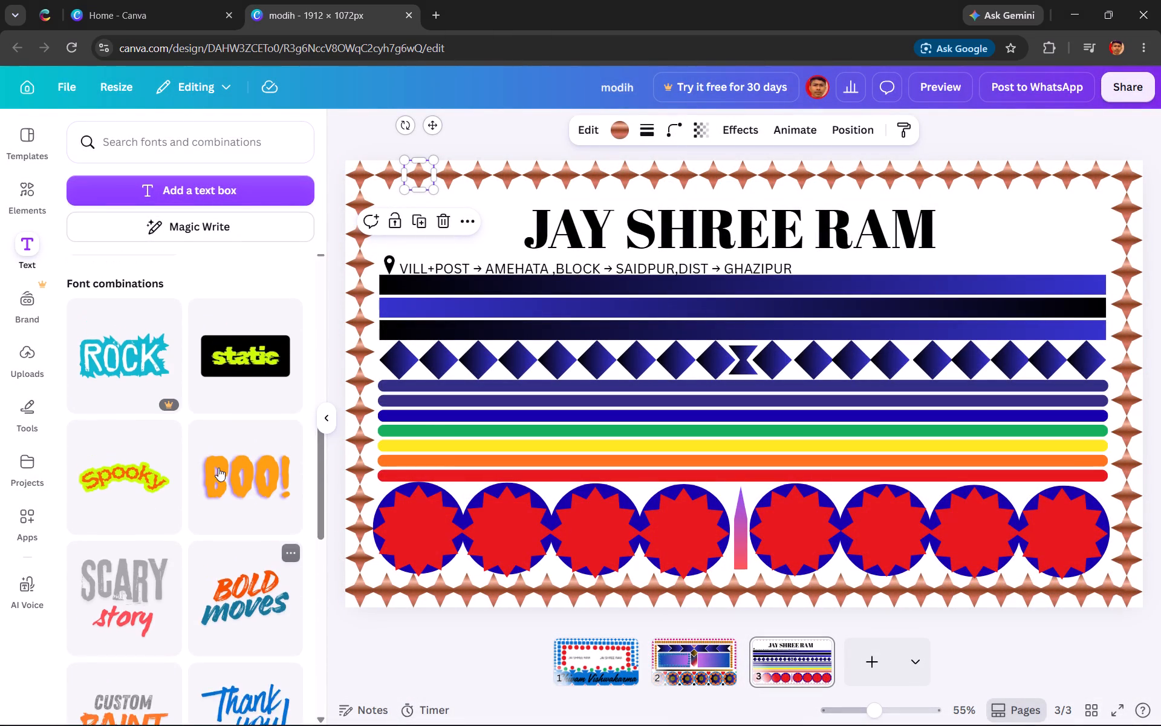
pyautogui.scroll(-4, 218, 468)
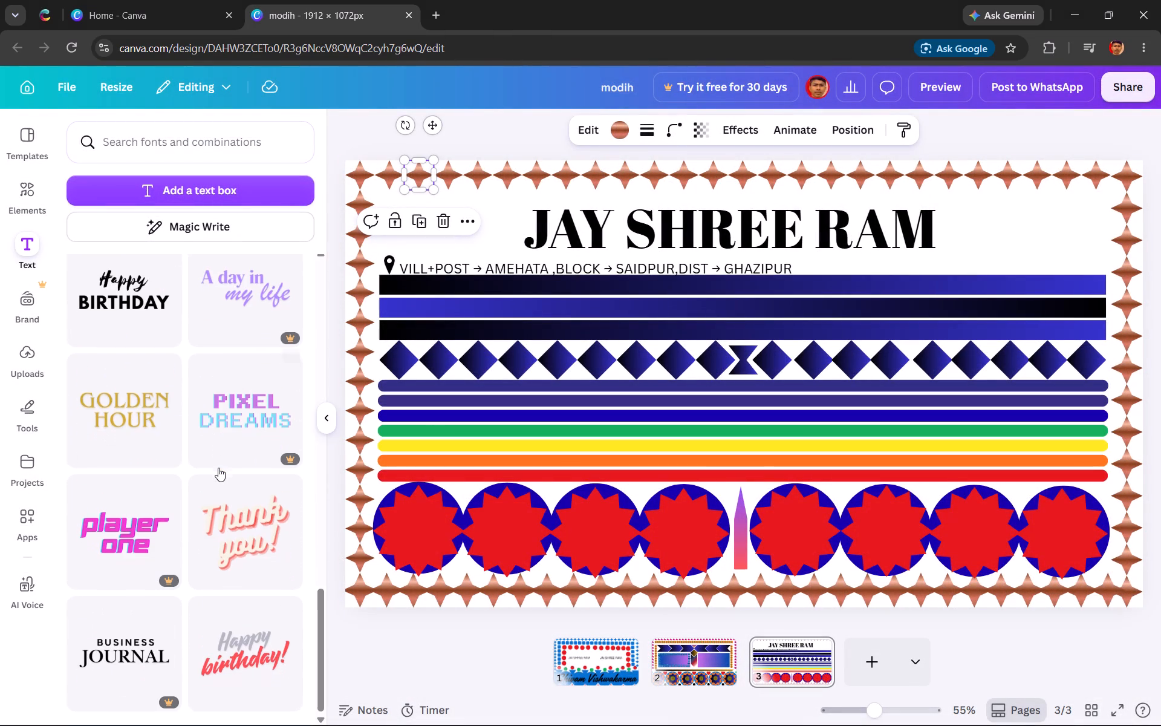
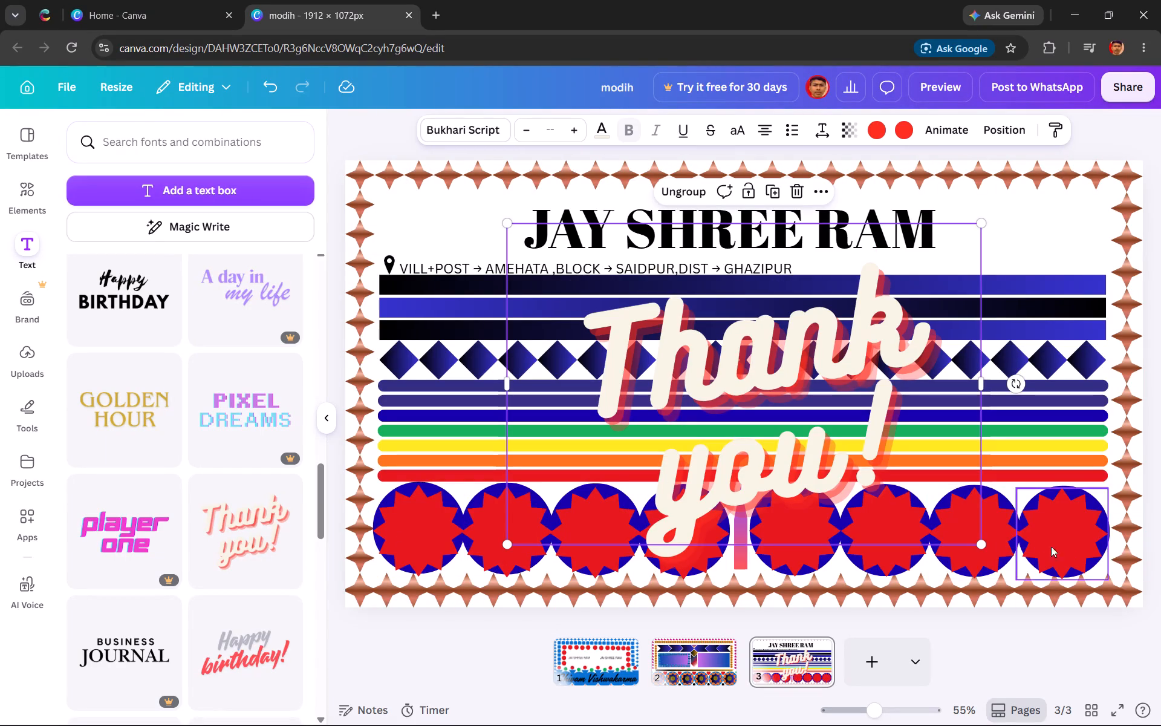
# Shrink the "Thank you!" text group and place it in the page's upper-right corner, beside the "JAY SHREE RAM" heading.
pyautogui.moveTo(982, 543); pyautogui.dragTo(873, 480)
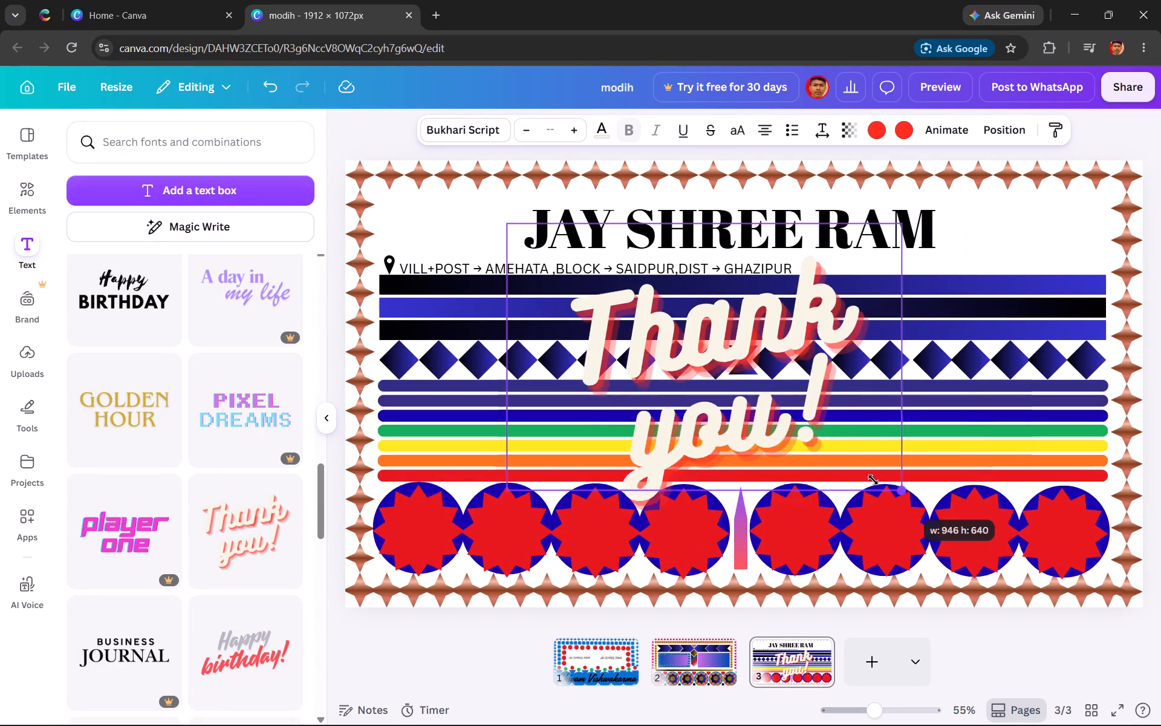
pyautogui.moveTo(873, 480); pyautogui.dragTo(691, 427)
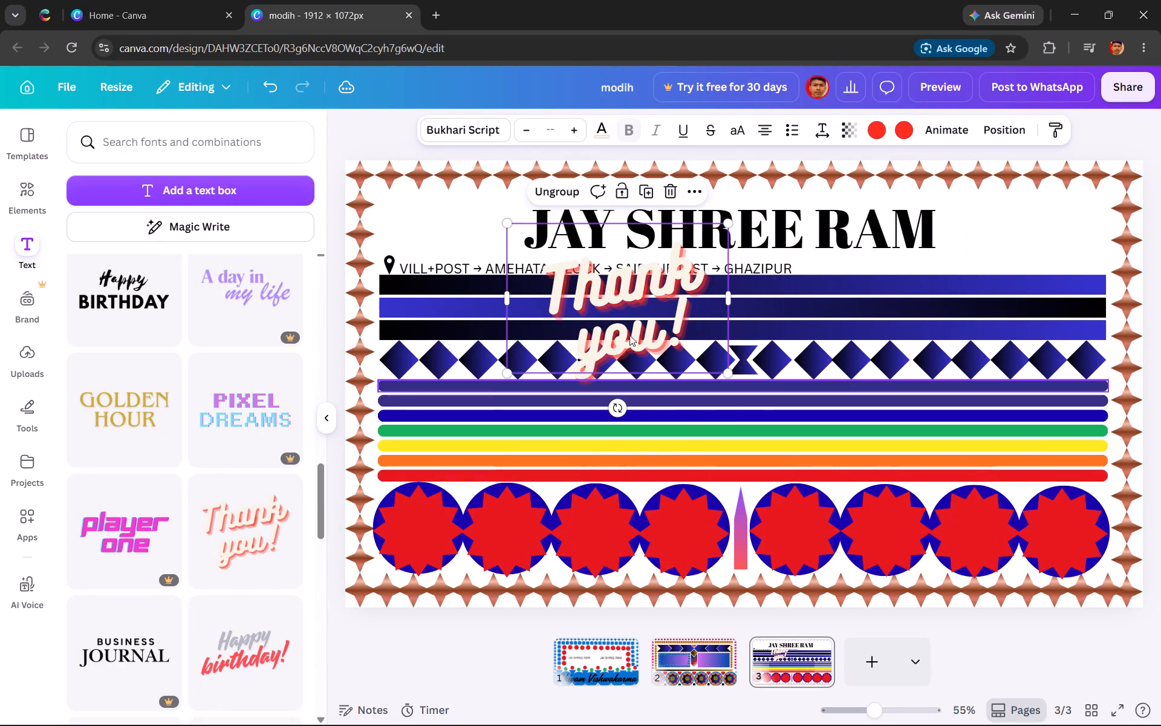
pyautogui.moveTo(629, 316); pyautogui.dragTo(983, 229)
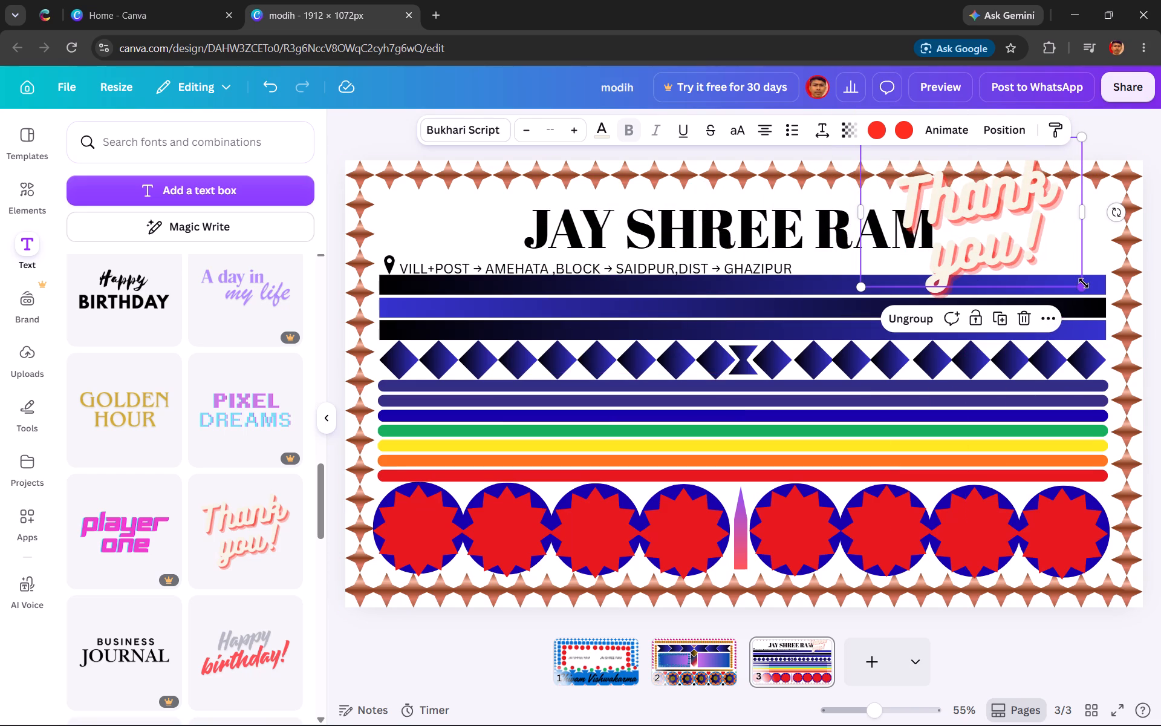
pyautogui.moveTo(1084, 283); pyautogui.dragTo(1046, 263)
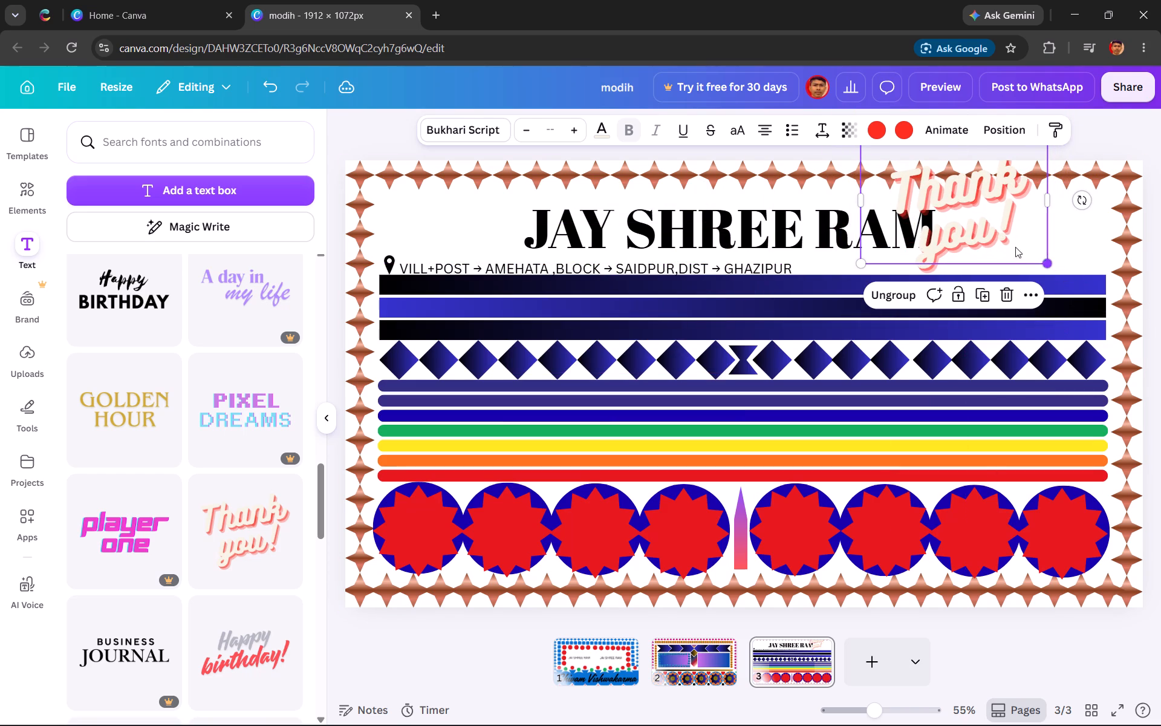
pyautogui.moveTo(990, 220); pyautogui.dragTo(1047, 240)
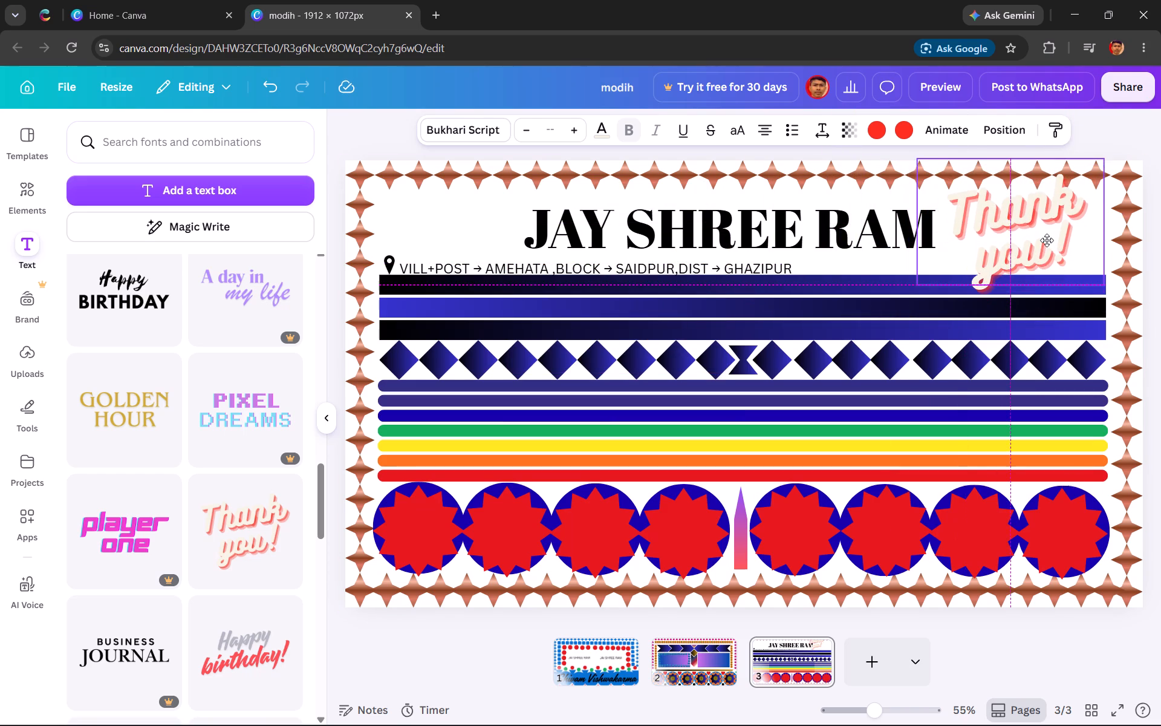
pyautogui.moveTo(1047, 240); pyautogui.dragTo(1046, 244)
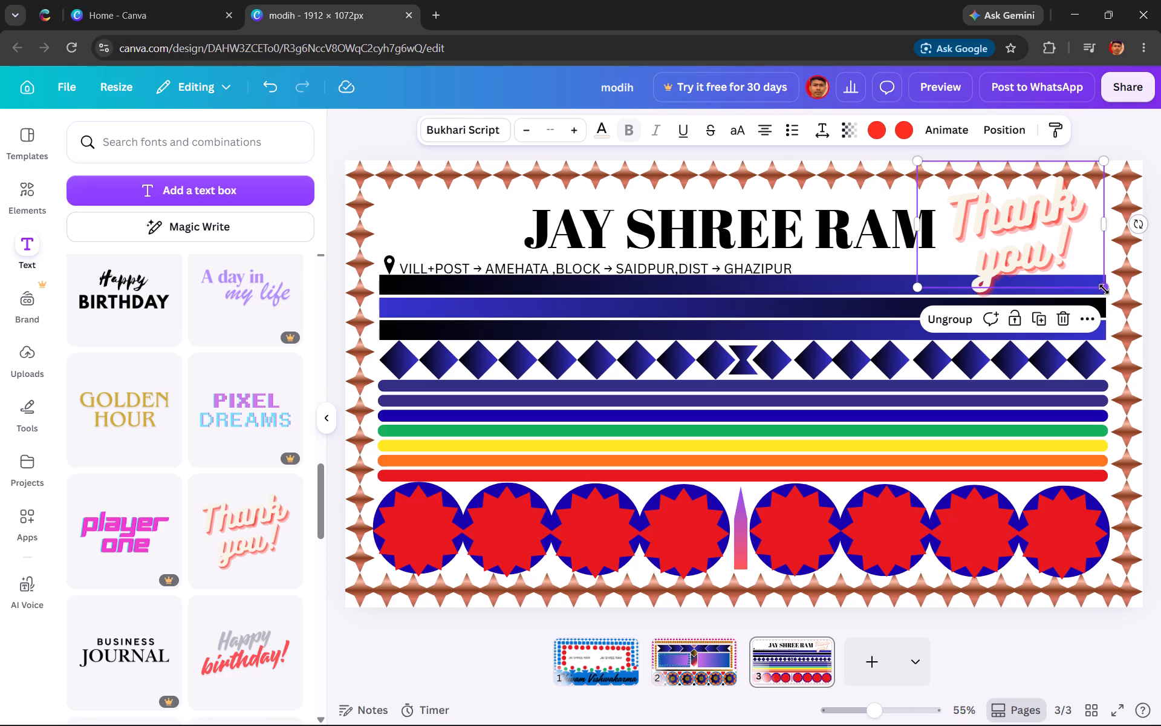
pyautogui.moveTo(1104, 287); pyautogui.dragTo(1073, 262)
pyautogui.moveTo(1022, 216); pyautogui.dragTo(1053, 238)
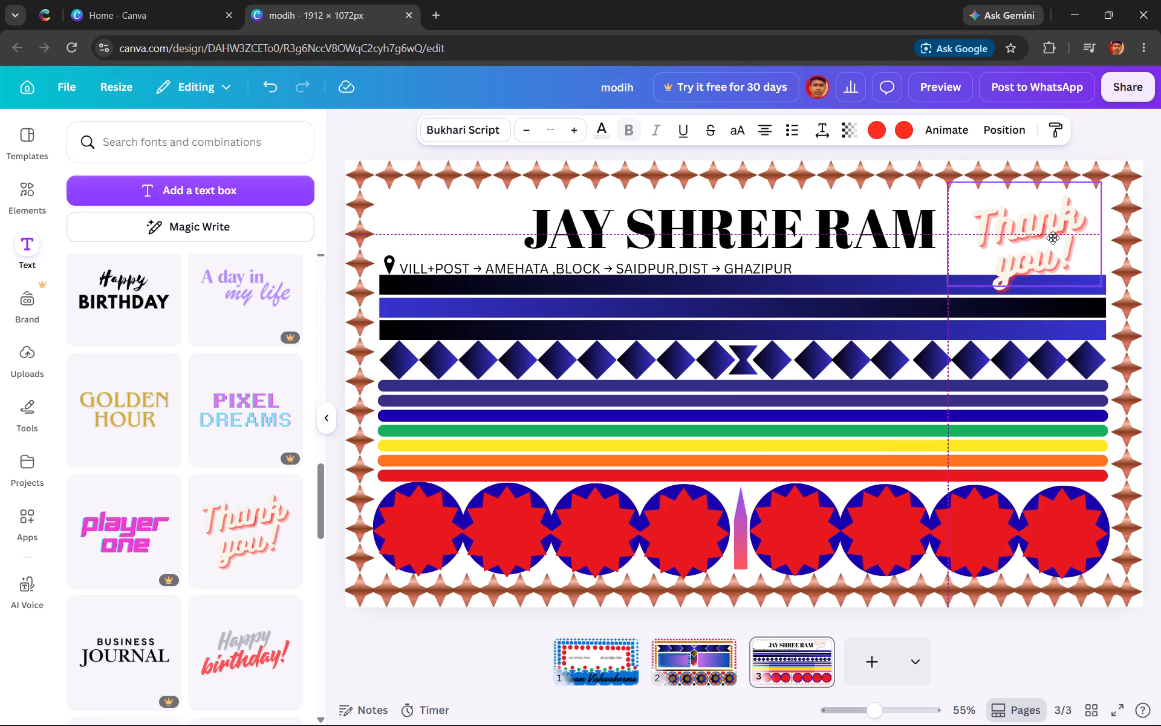
pyautogui.moveTo(1053, 238); pyautogui.dragTo(1053, 220)
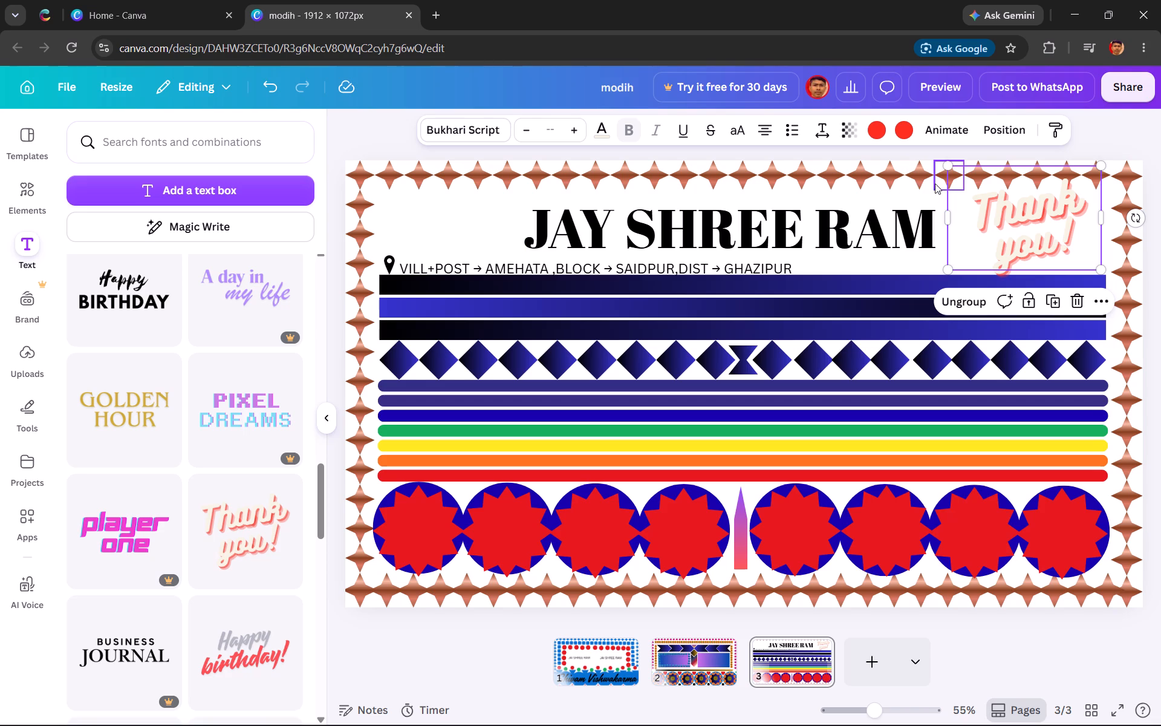
pyautogui.click(481, 205)
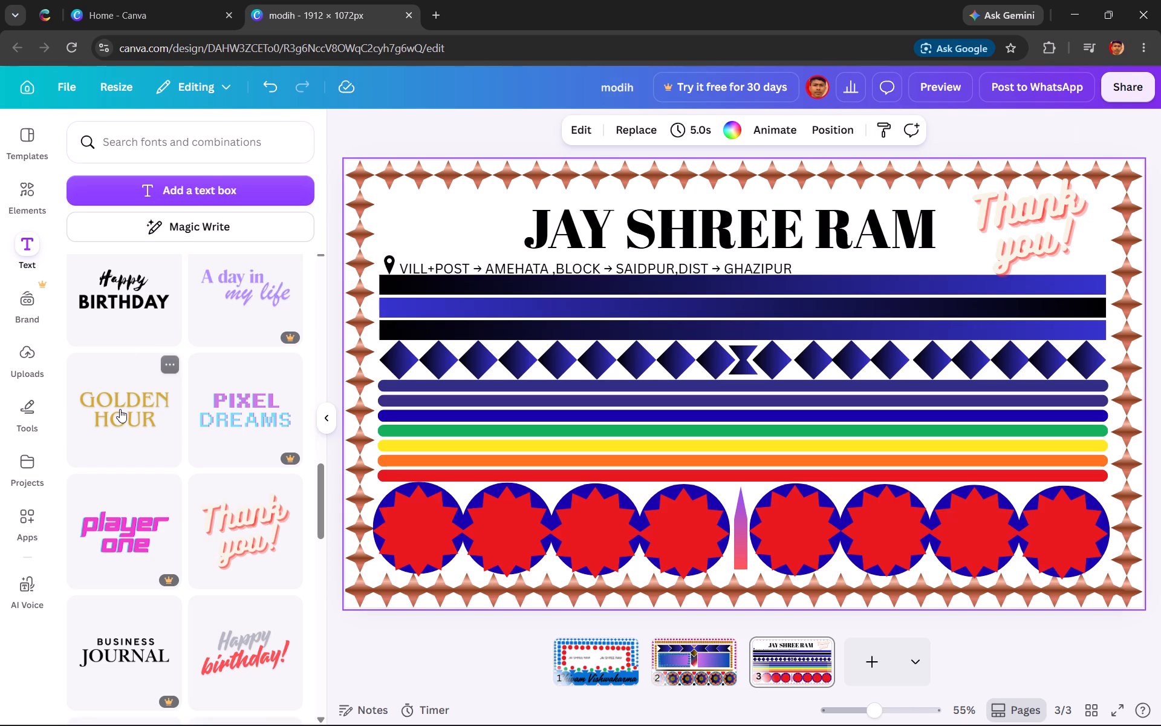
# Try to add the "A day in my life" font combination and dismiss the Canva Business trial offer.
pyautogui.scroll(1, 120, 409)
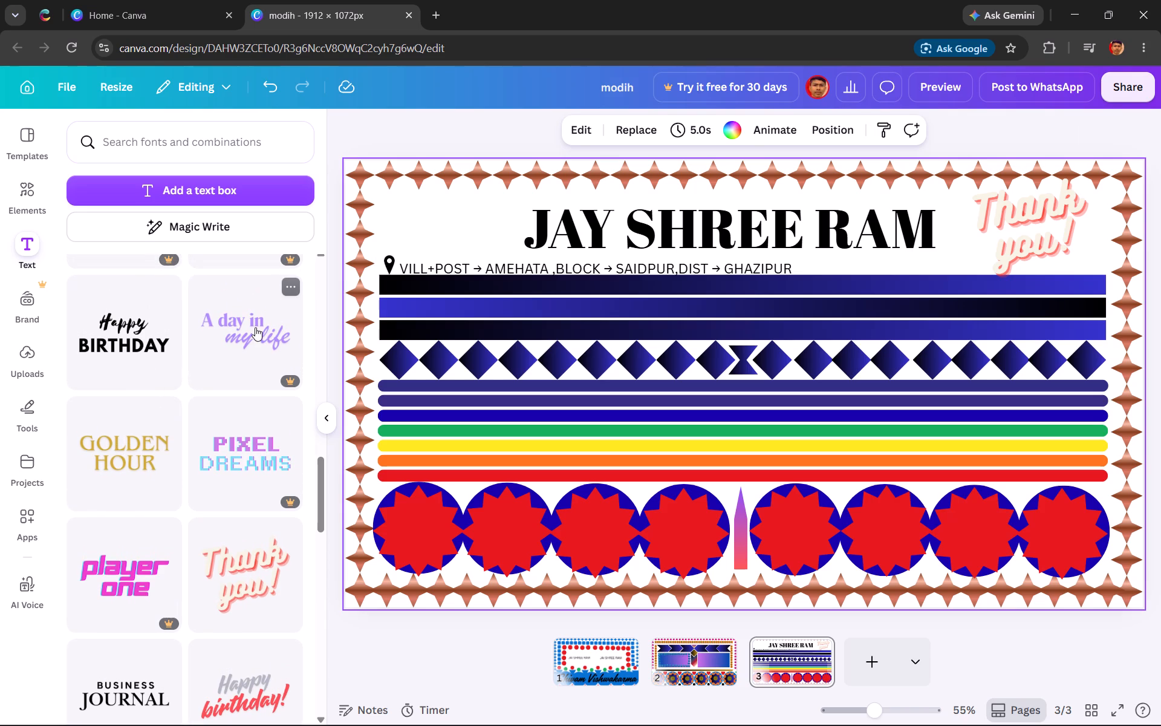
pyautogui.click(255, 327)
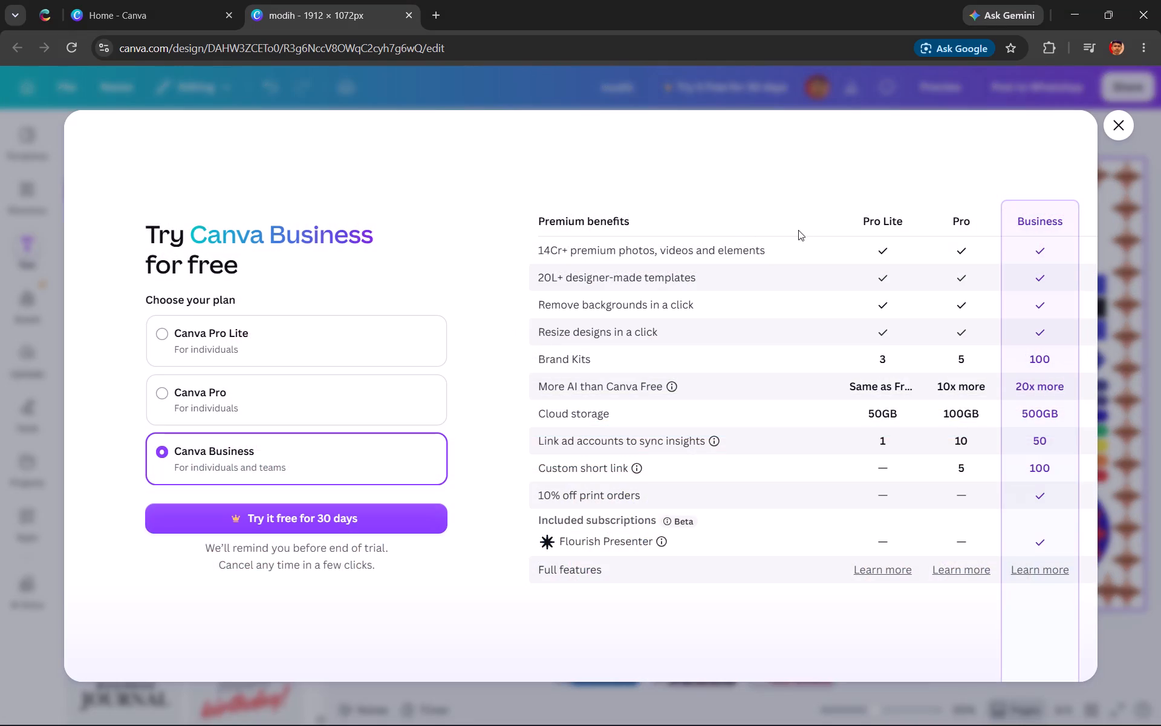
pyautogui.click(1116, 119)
# Look through the font combinations for another text style to use on page 3.
pyautogui.scroll(1, 125, 447)
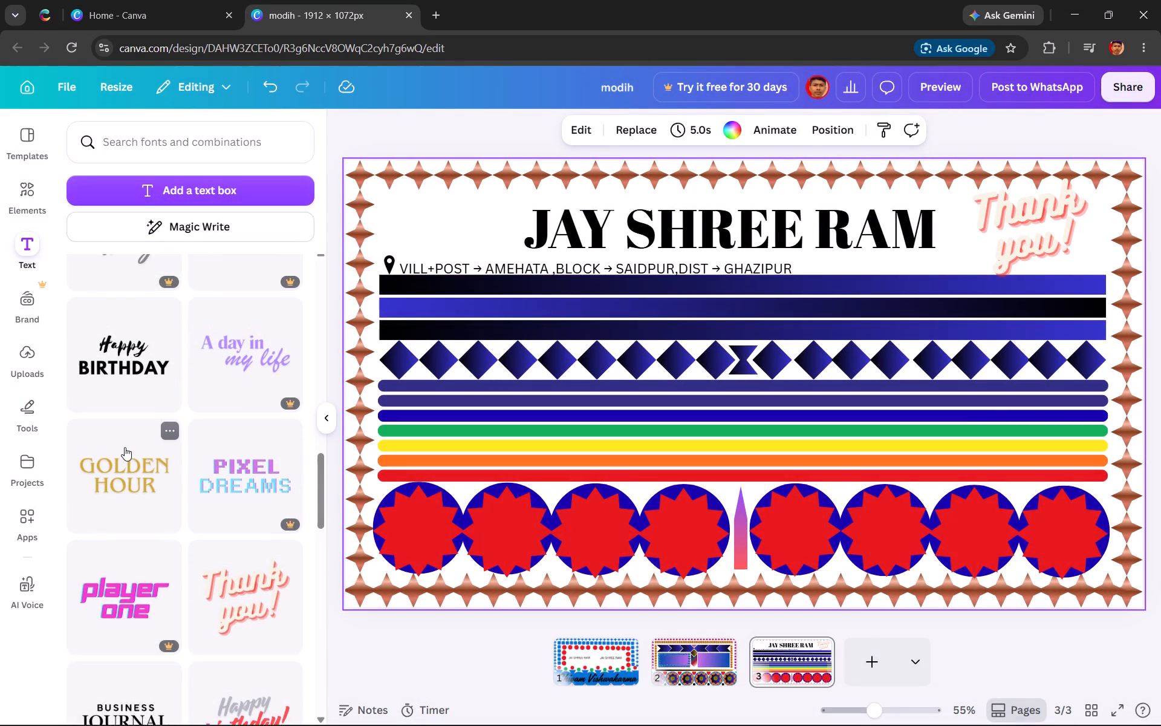
pyautogui.scroll(4, 125, 447)
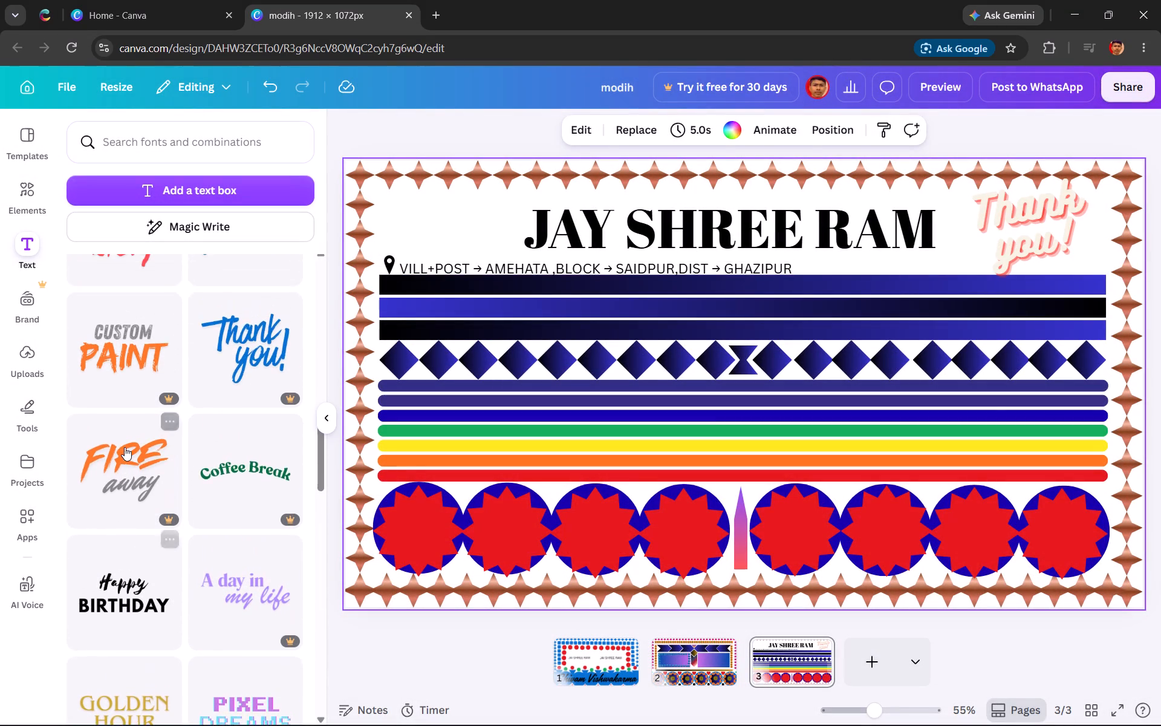
pyautogui.scroll(4, 125, 447)
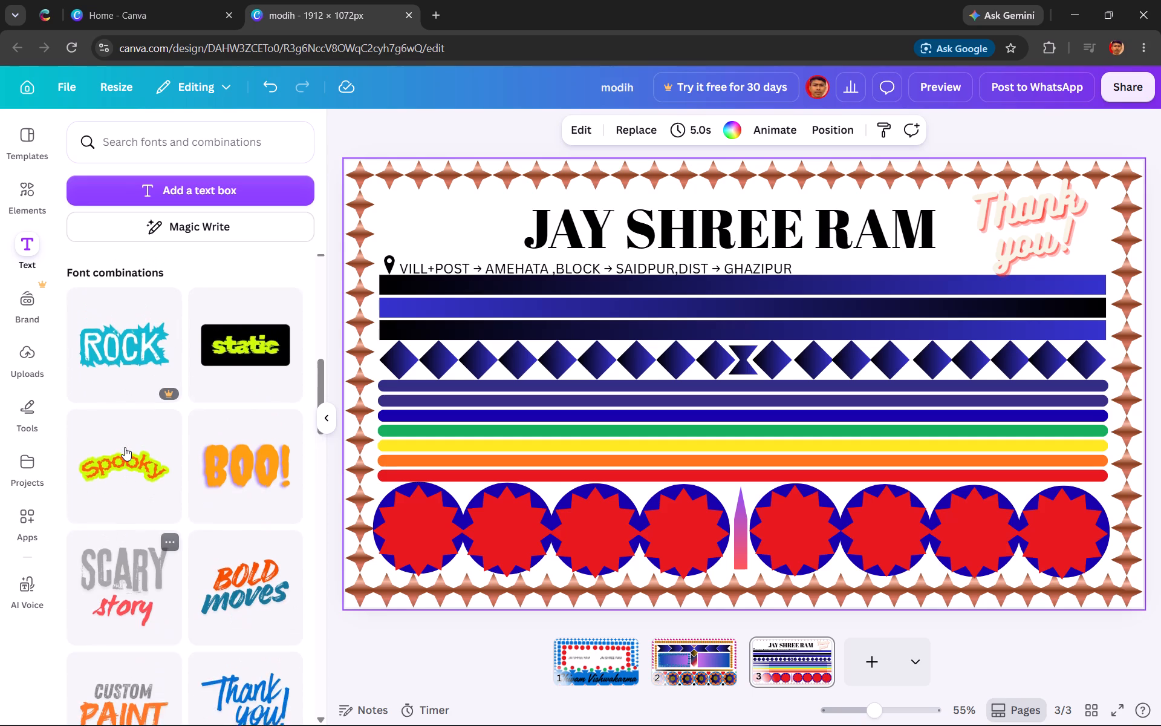
pyautogui.scroll(-6, 125, 447)
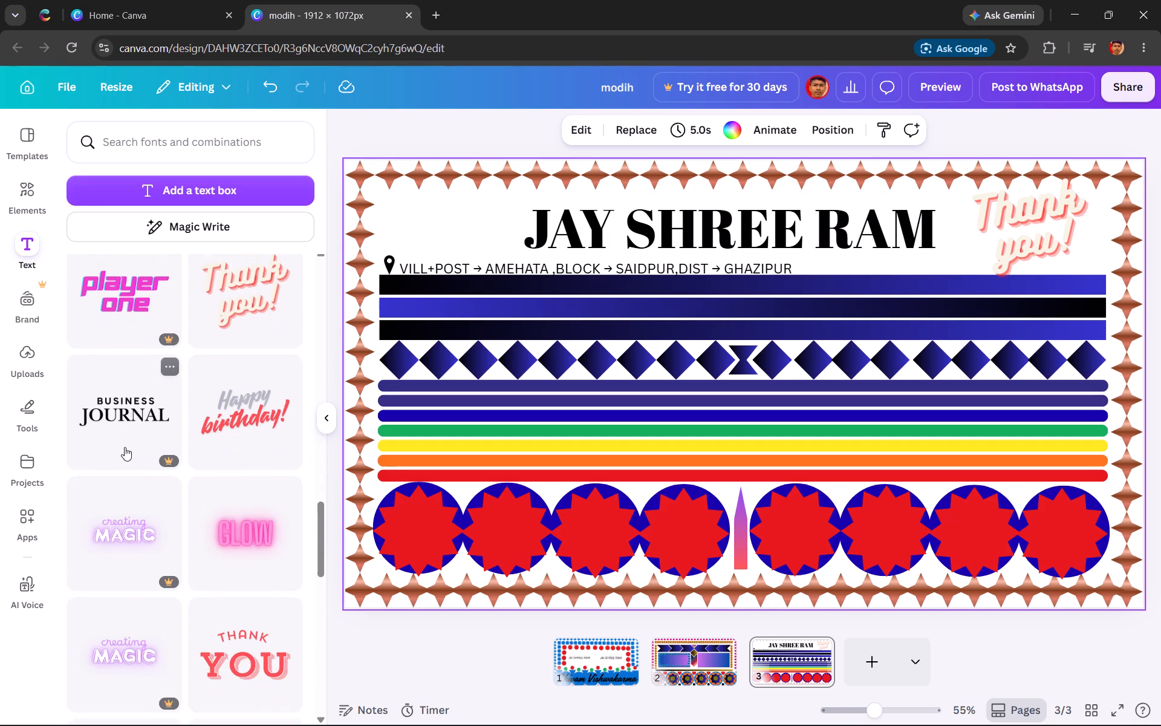
pyautogui.scroll(-3, 125, 447)
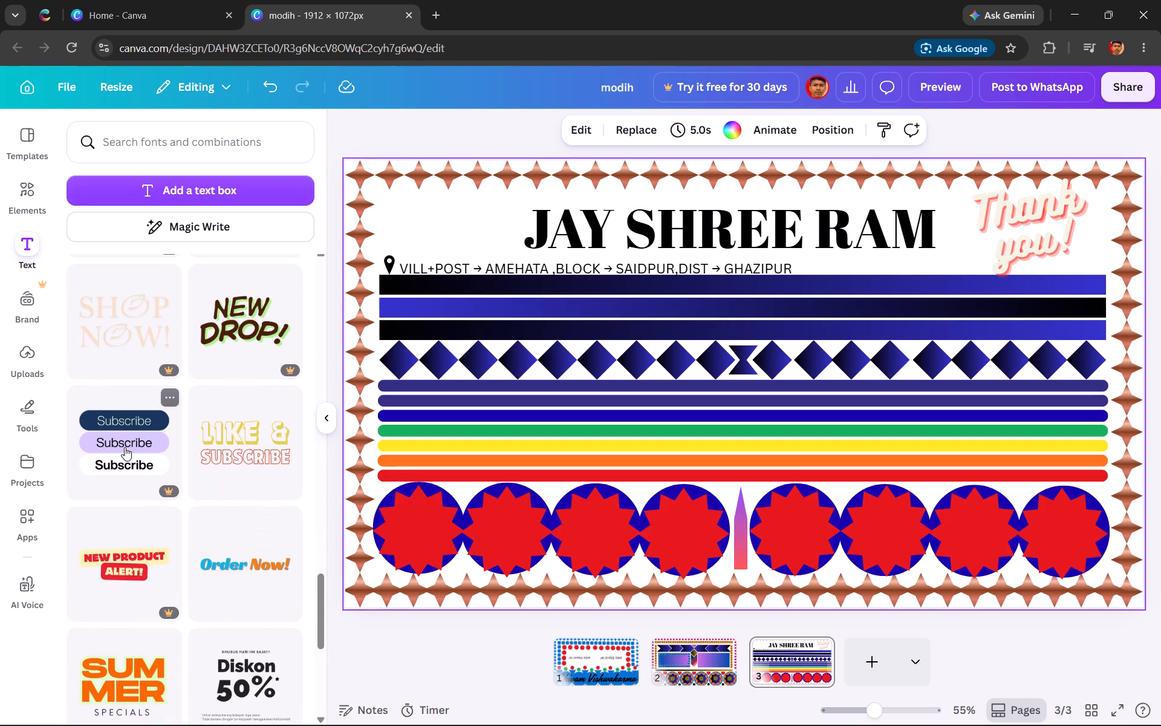
pyautogui.scroll(-2, 125, 447)
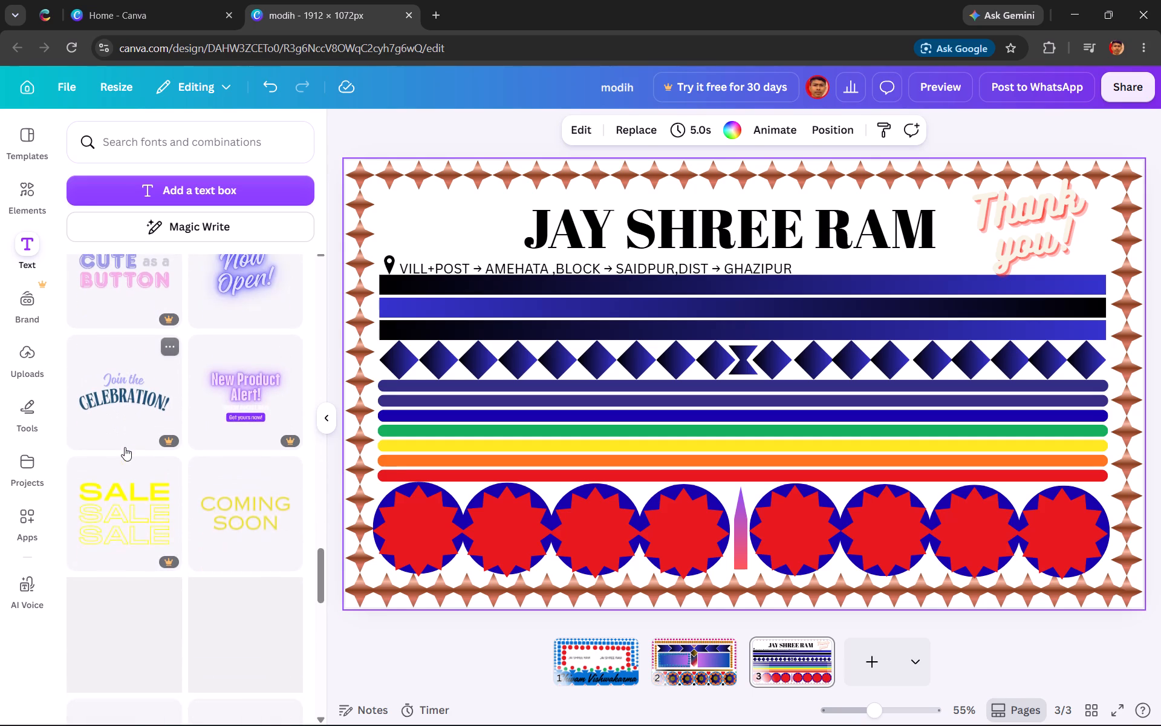
pyautogui.scroll(-2, 125, 447)
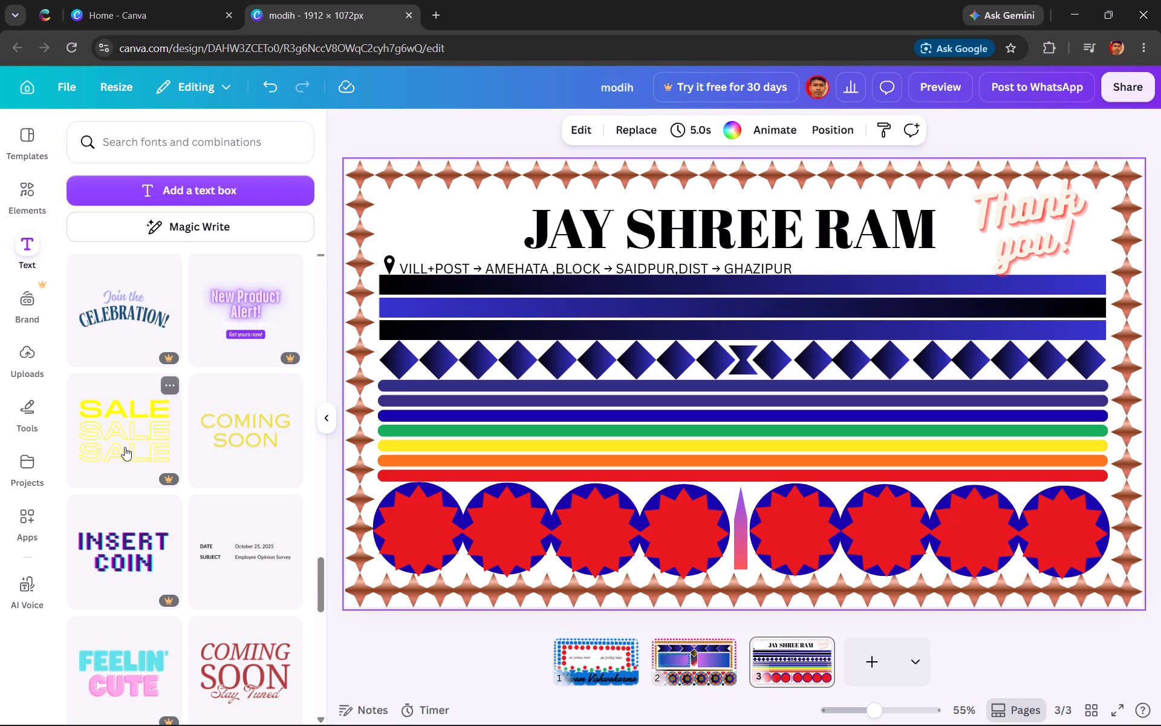
pyautogui.scroll(-2, 120, 600)
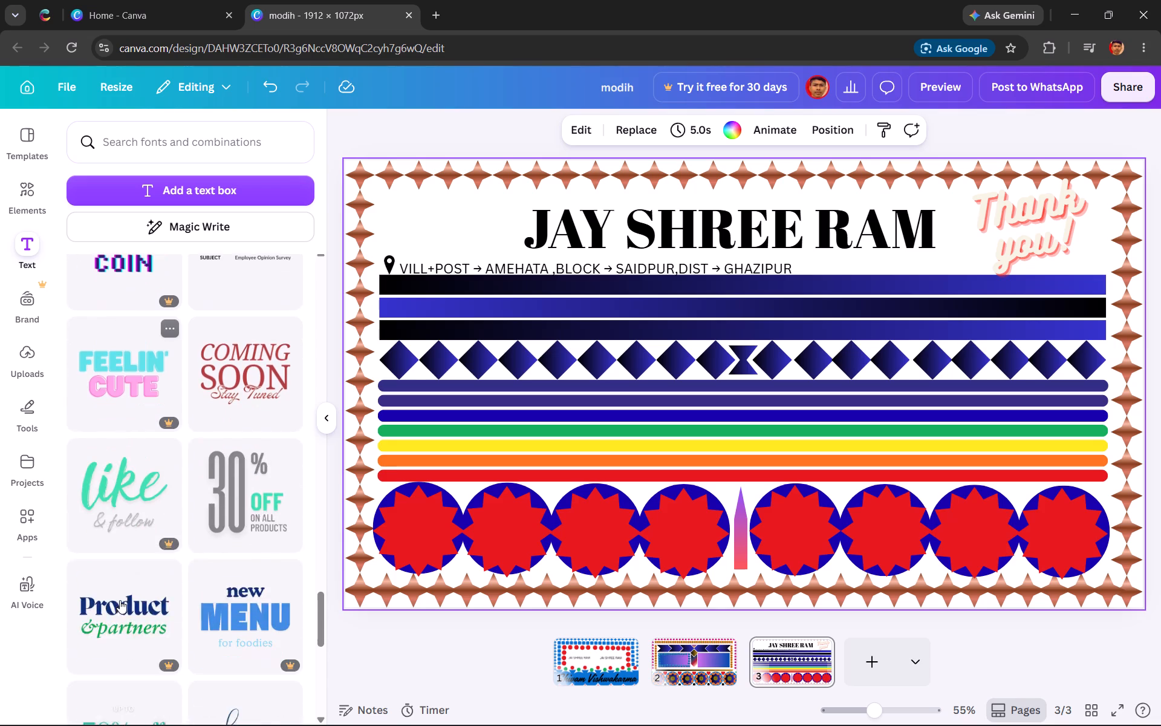
pyautogui.scroll(-3, 120, 600)
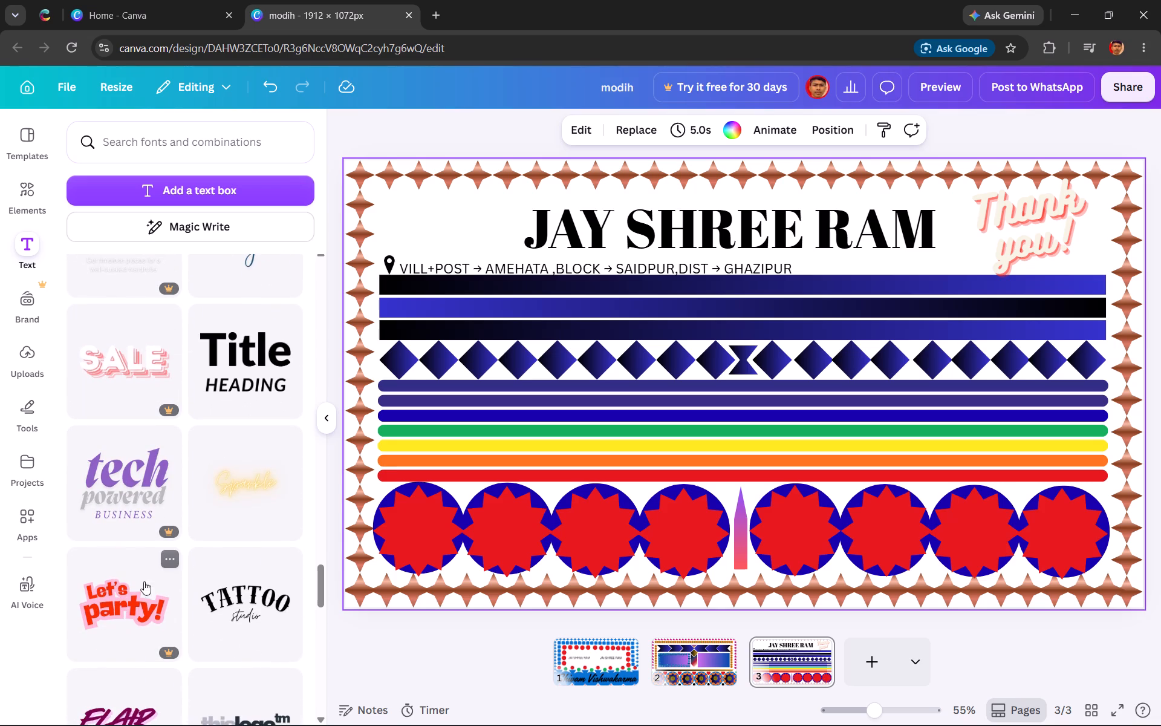
pyautogui.scroll(-2, 201, 573)
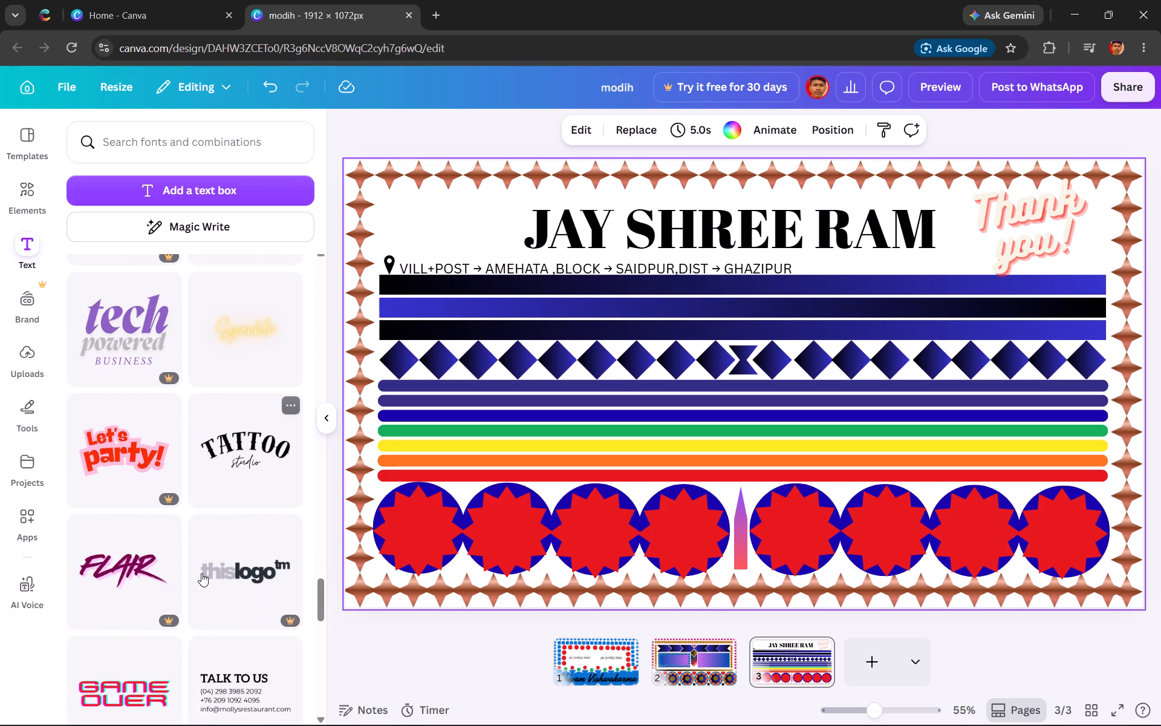
pyautogui.scroll(-3, 201, 573)
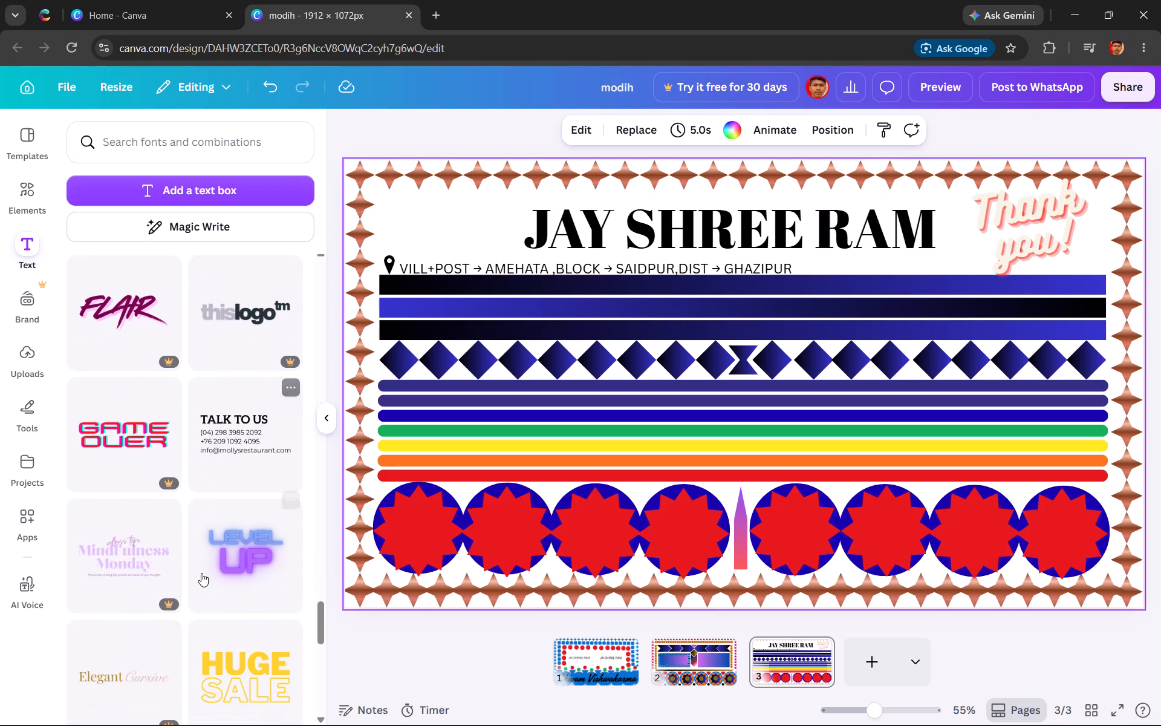
pyautogui.scroll(-2, 201, 573)
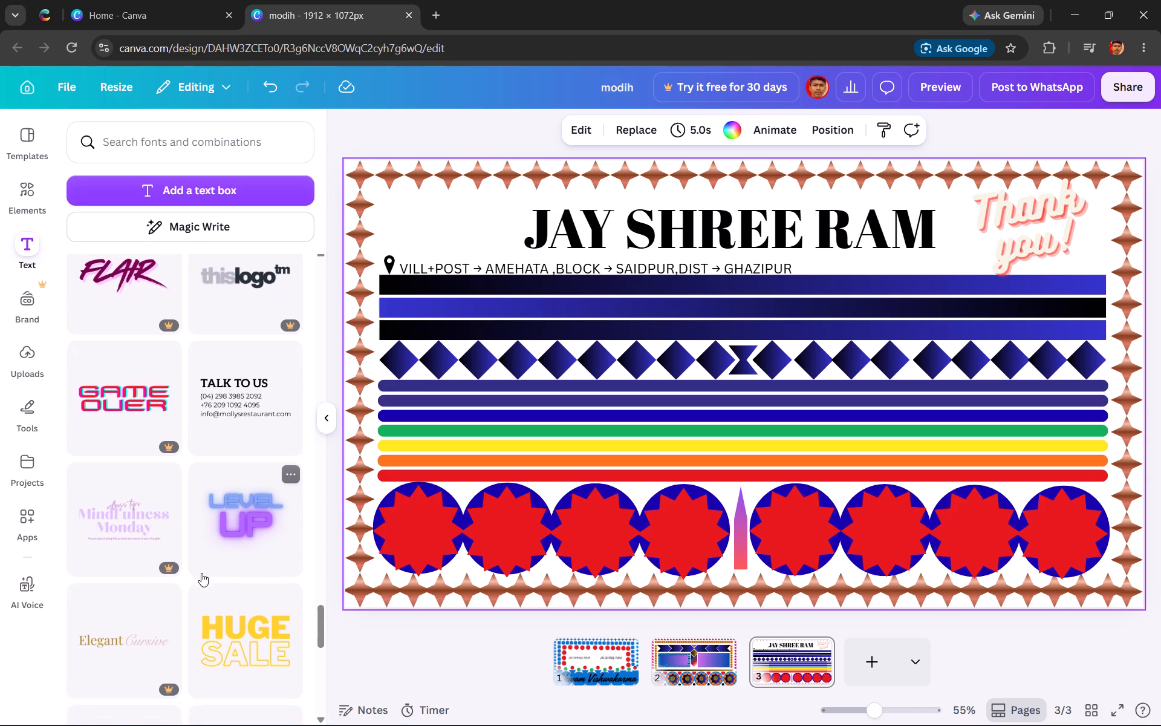
pyautogui.scroll(-1, 201, 573)
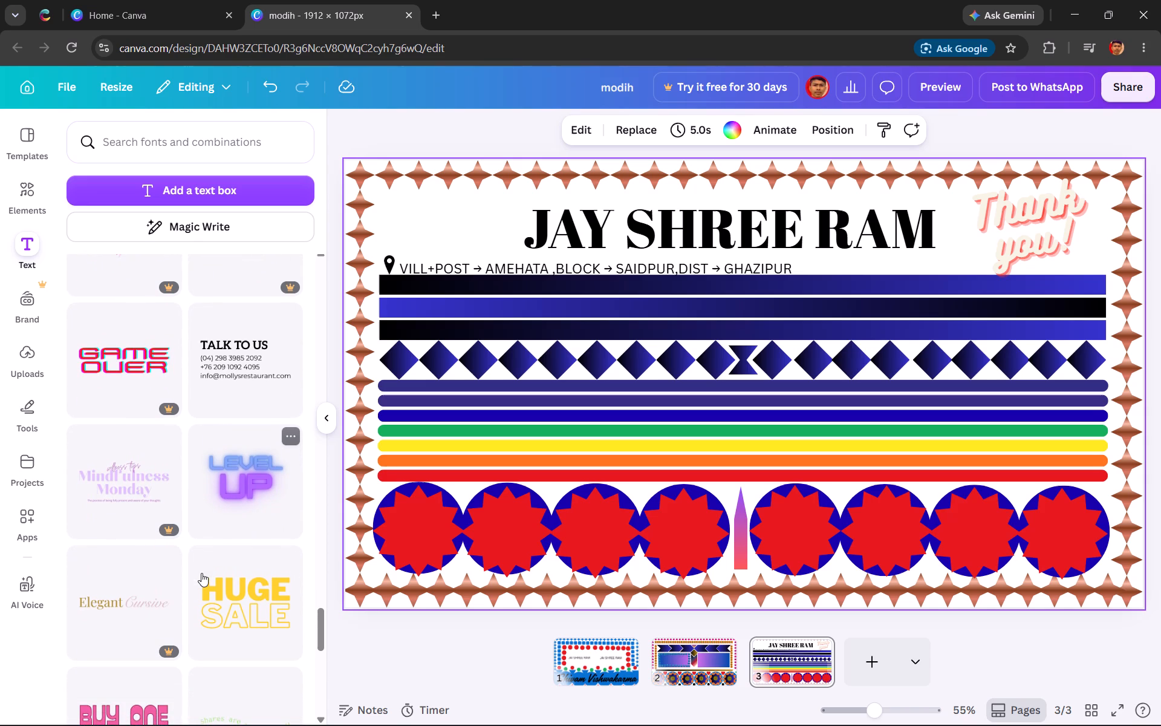
pyautogui.scroll(-2, 201, 573)
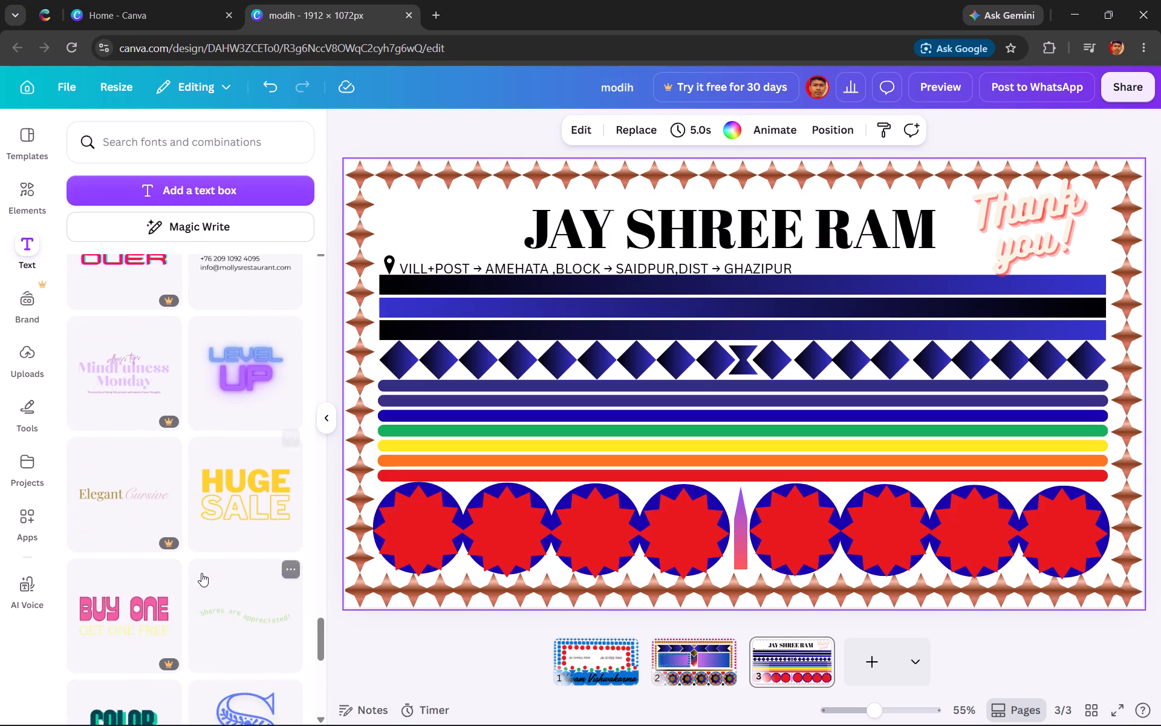
pyautogui.scroll(-4, 201, 573)
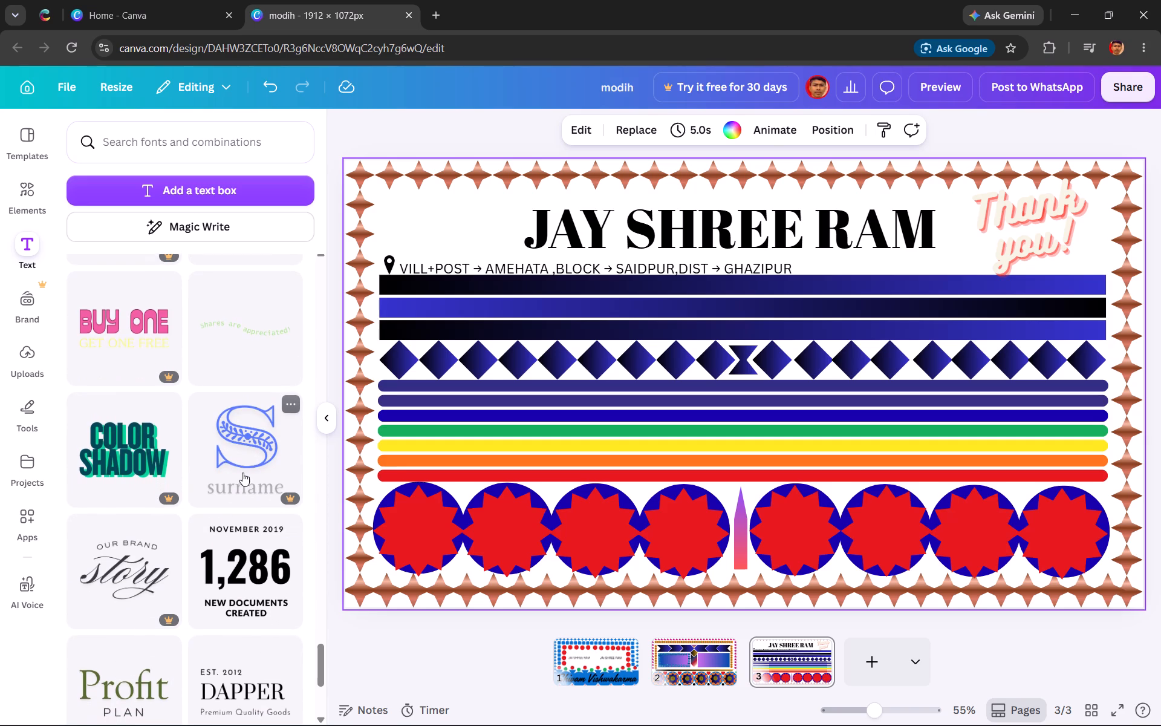
pyautogui.scroll(-1, 226, 589)
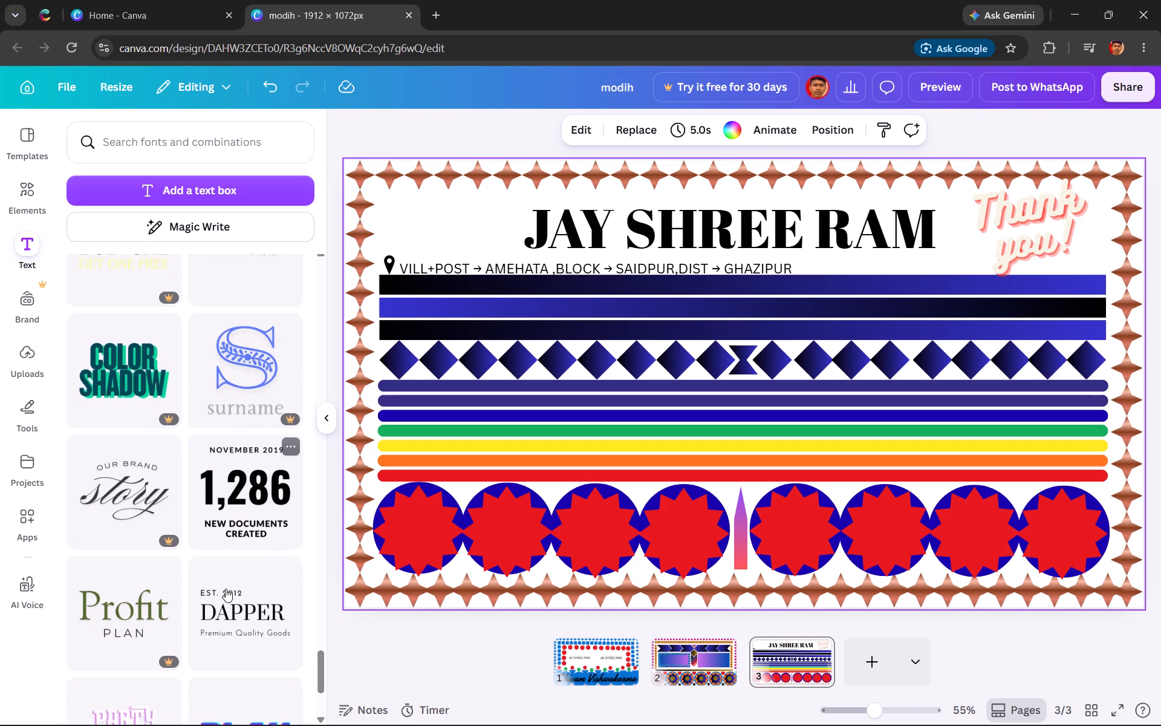
pyautogui.scroll(-1, 226, 589)
pyautogui.scroll(-1, 236, 508)
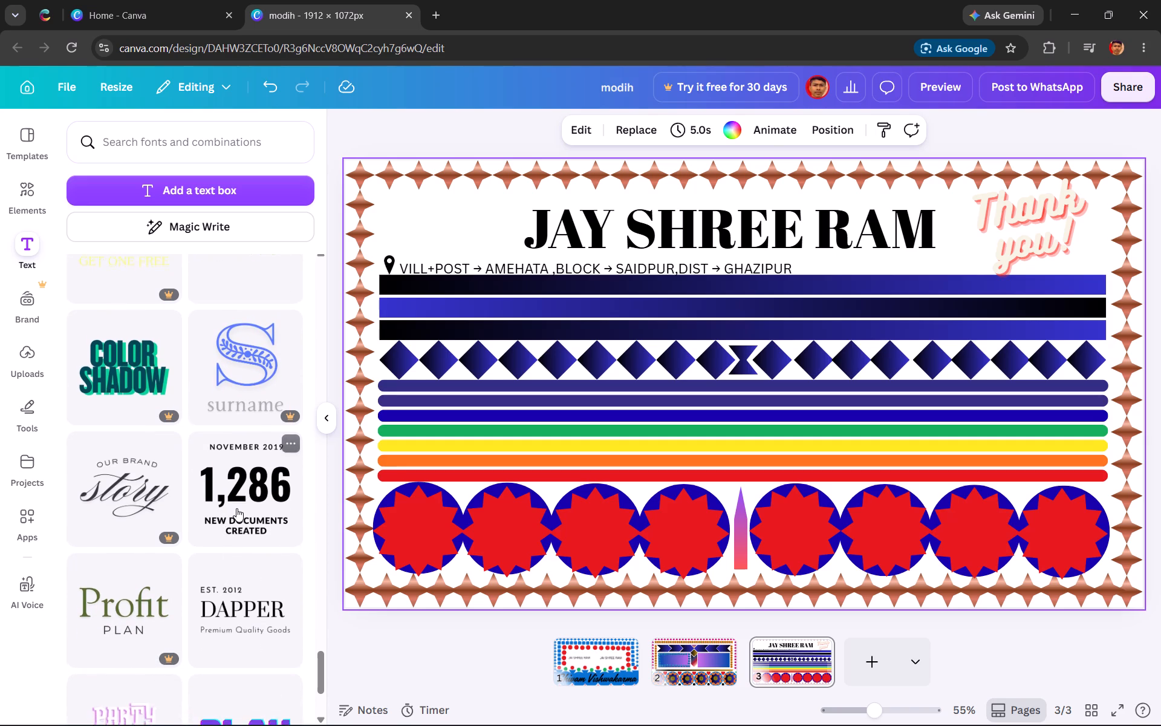
pyautogui.scroll(-2, 236, 508)
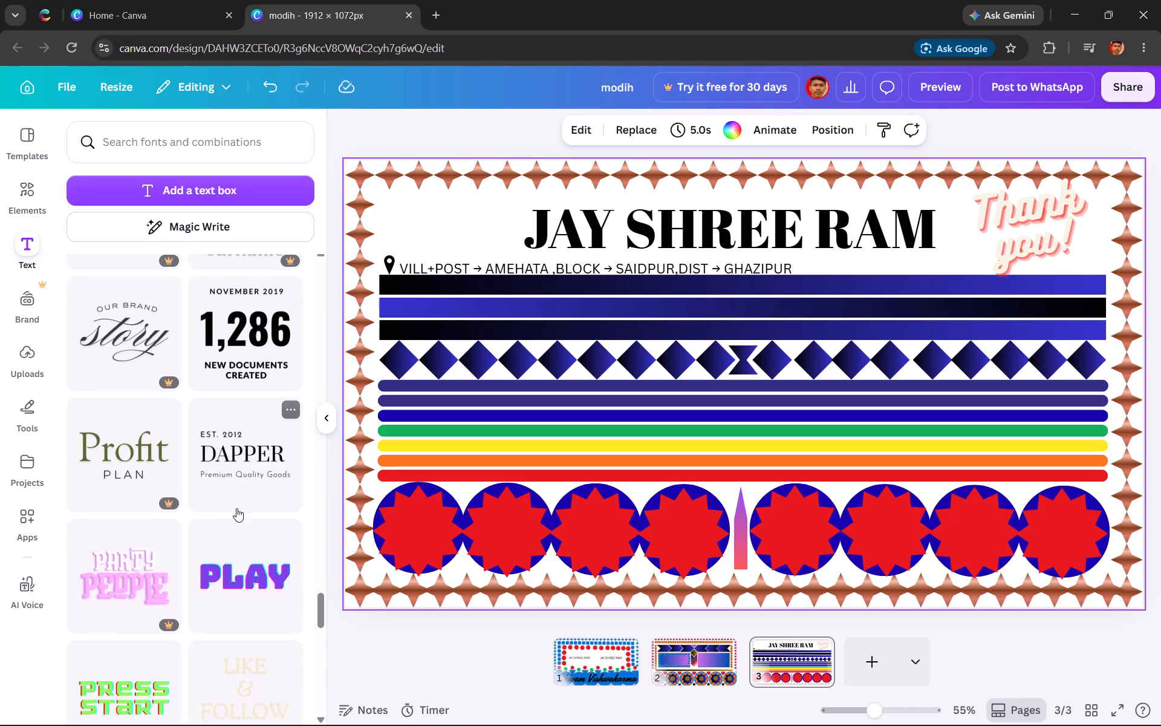
pyautogui.scroll(-3, 236, 508)
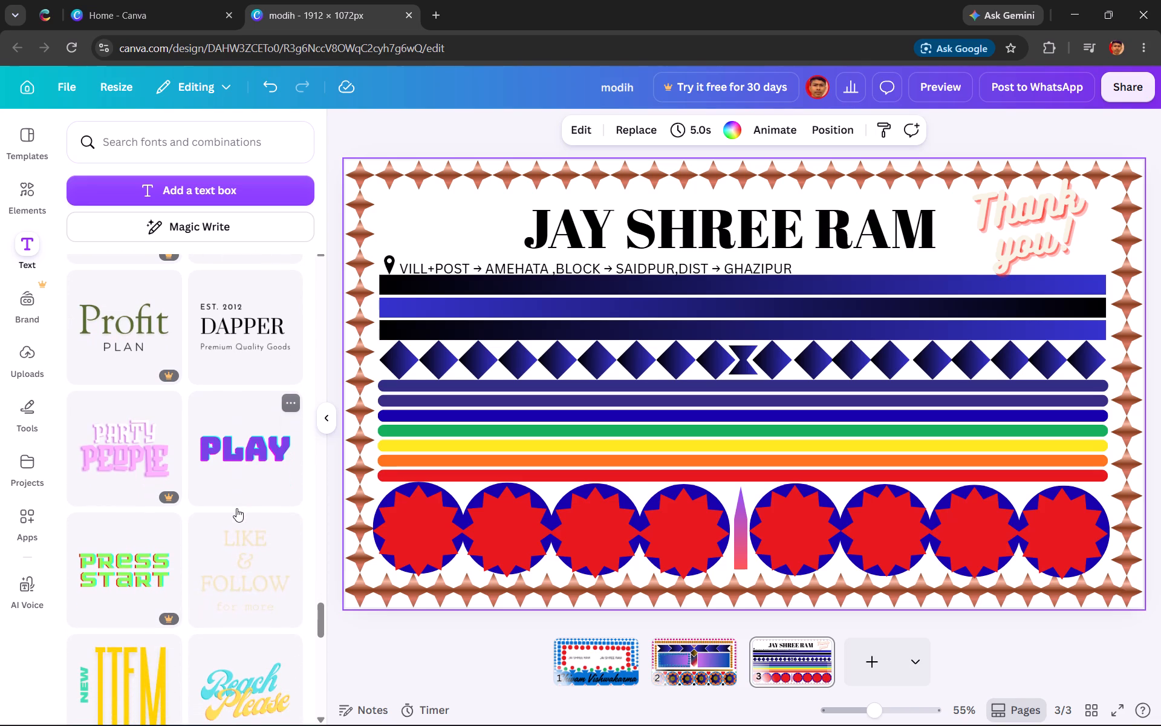
pyautogui.scroll(-5, 236, 508)
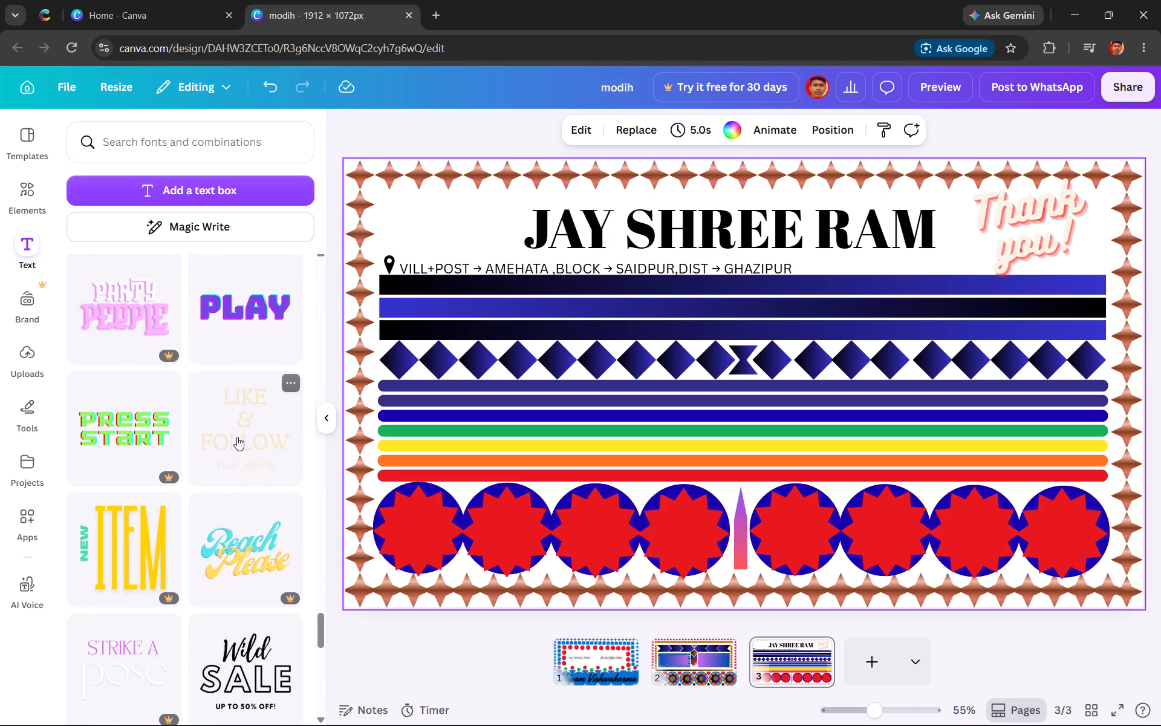
pyautogui.scroll(-1, 239, 435)
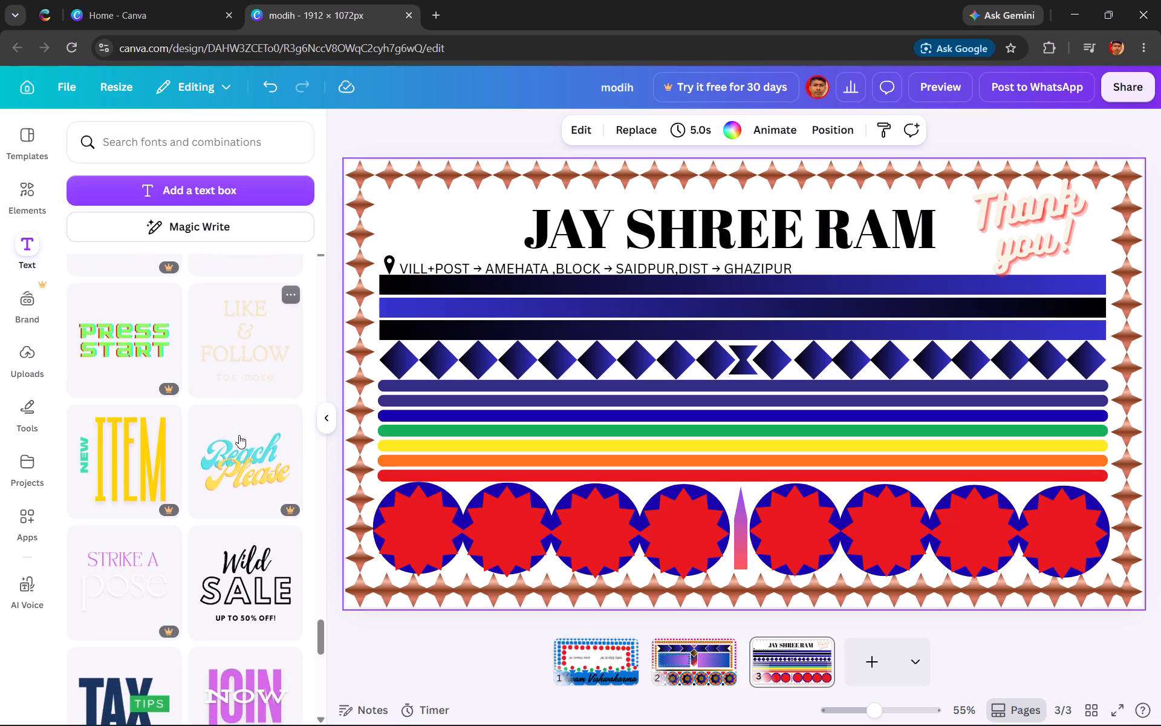
pyautogui.scroll(-2, 239, 435)
pyautogui.scroll(-1, 224, 503)
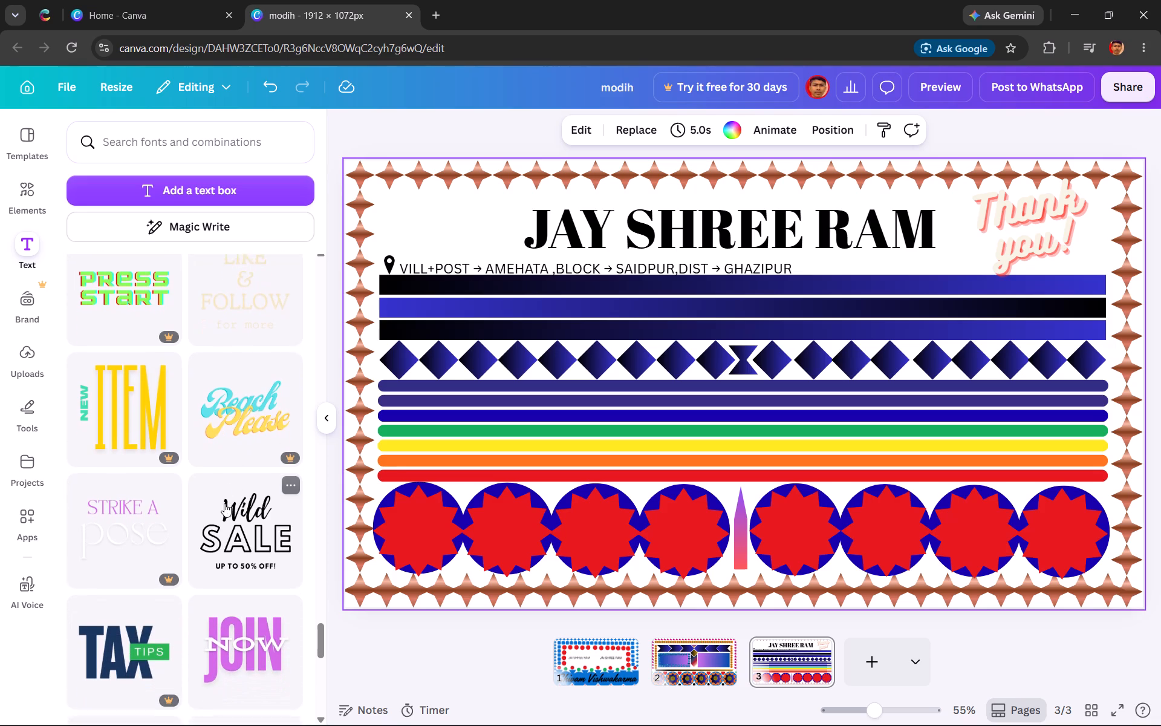
pyautogui.scroll(-2, 224, 503)
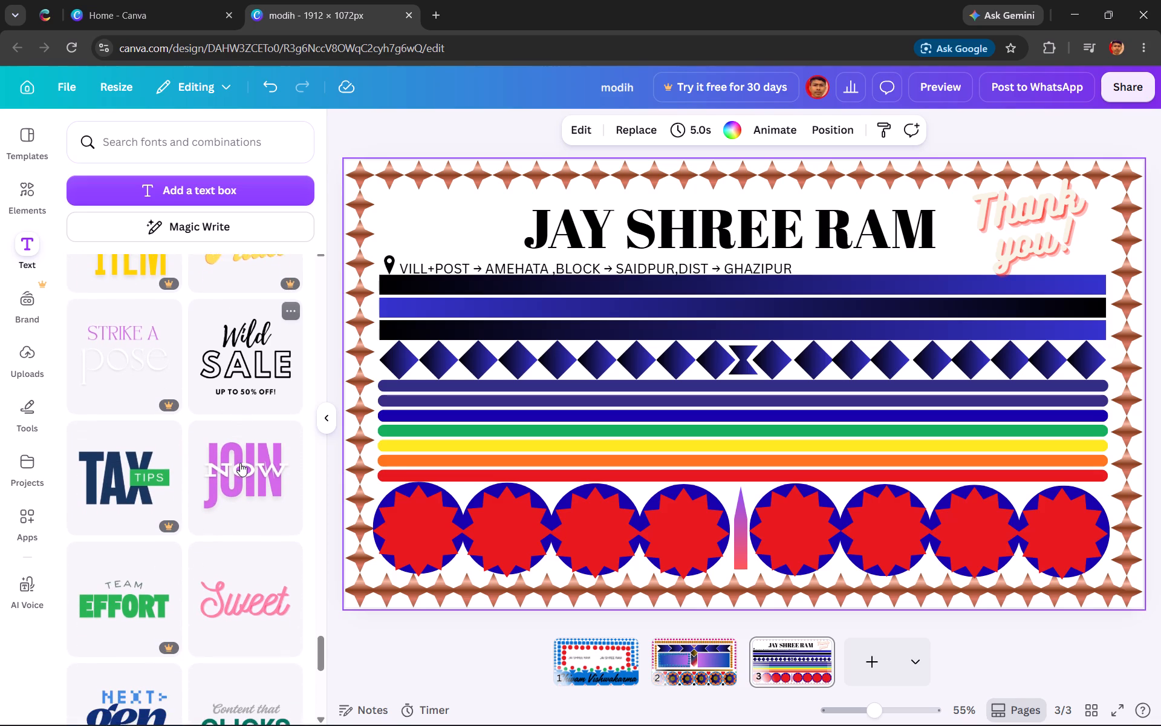
# Add the "JOIN NOW" font combination to page 3 and shrink it into the page's upper-left corner, beside the heading.
pyautogui.scroll(-2, 240, 463)
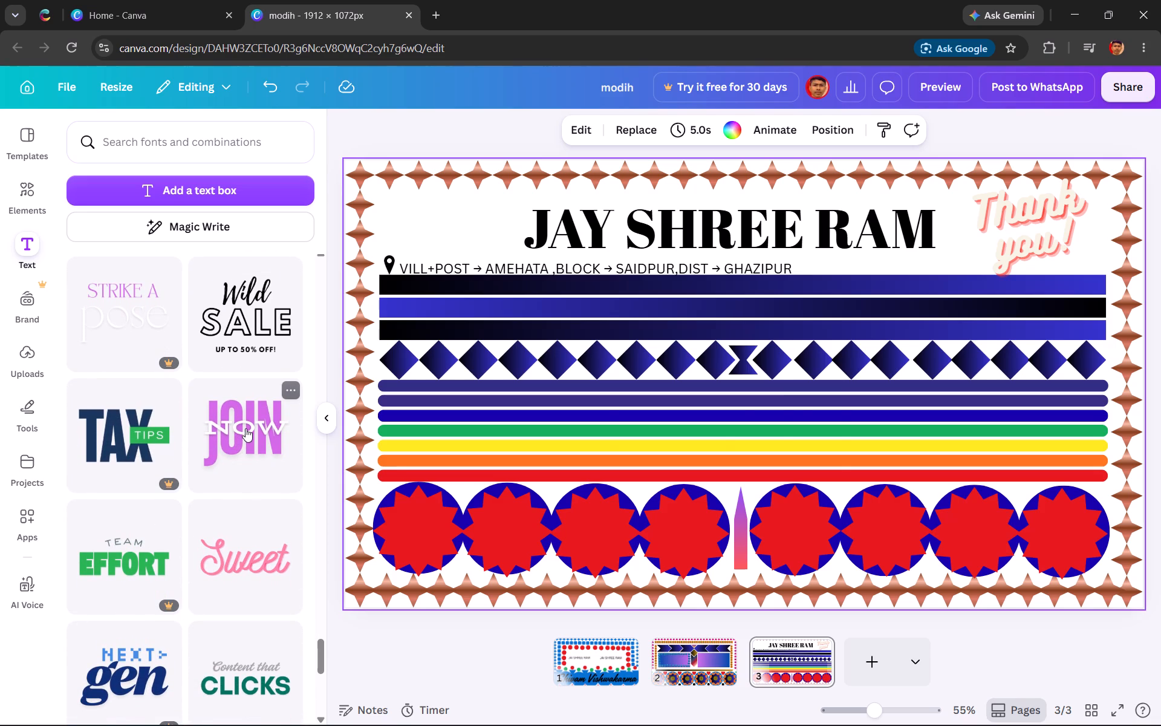
pyautogui.click(246, 428)
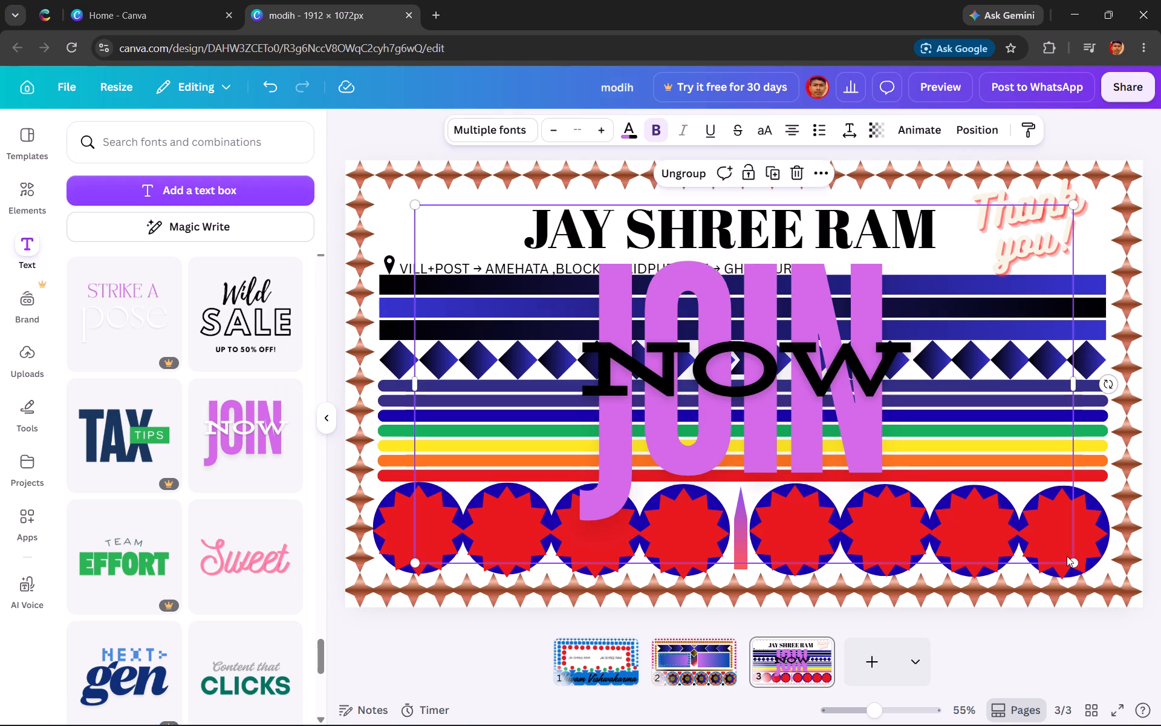
pyautogui.moveTo(1073, 560); pyautogui.dragTo(589, 434)
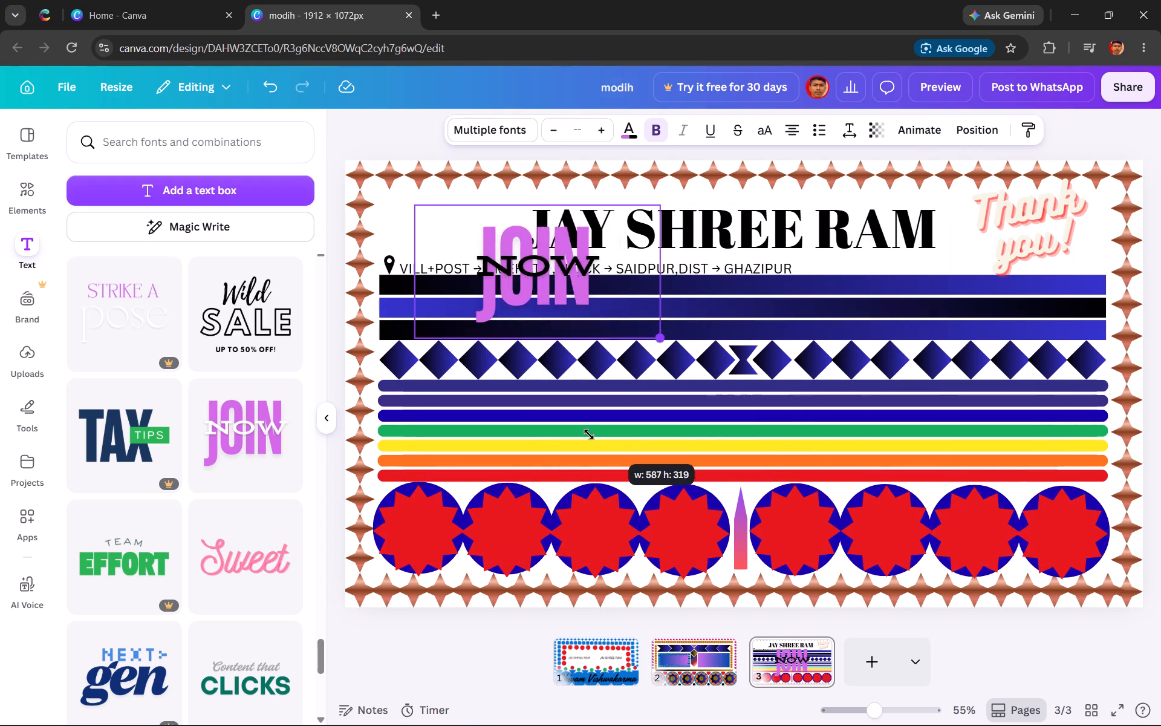
pyautogui.moveTo(589, 434); pyautogui.dragTo(458, 437)
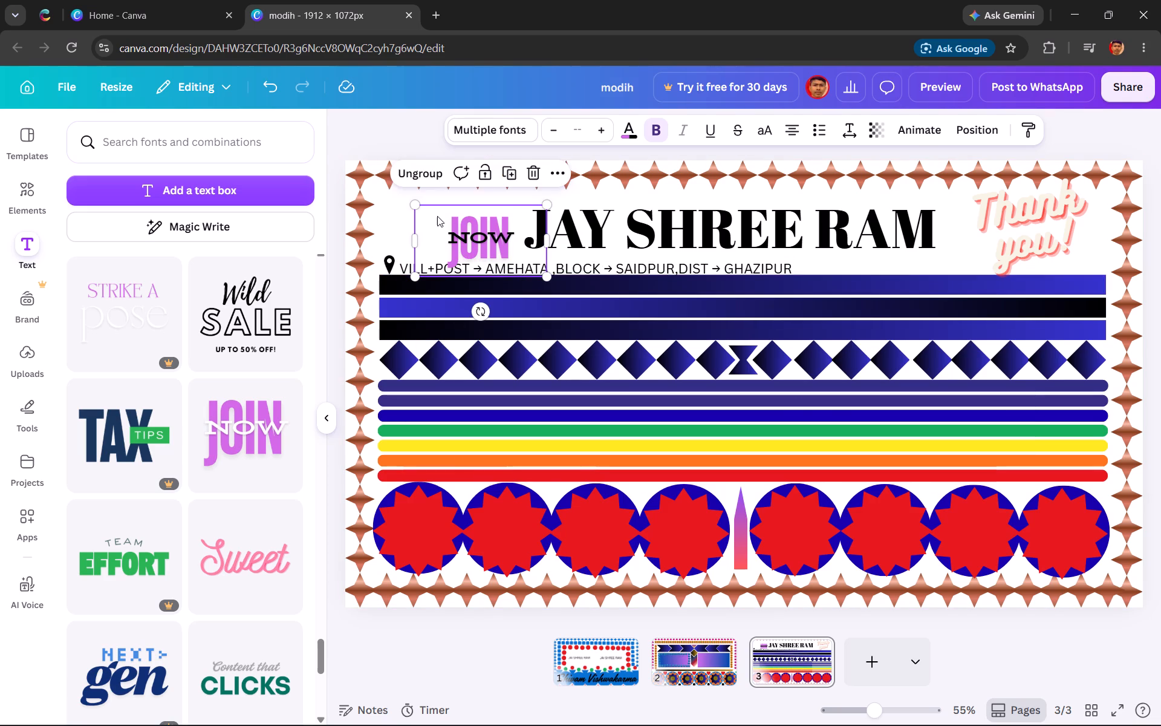
pyautogui.moveTo(437, 215); pyautogui.dragTo(402, 197)
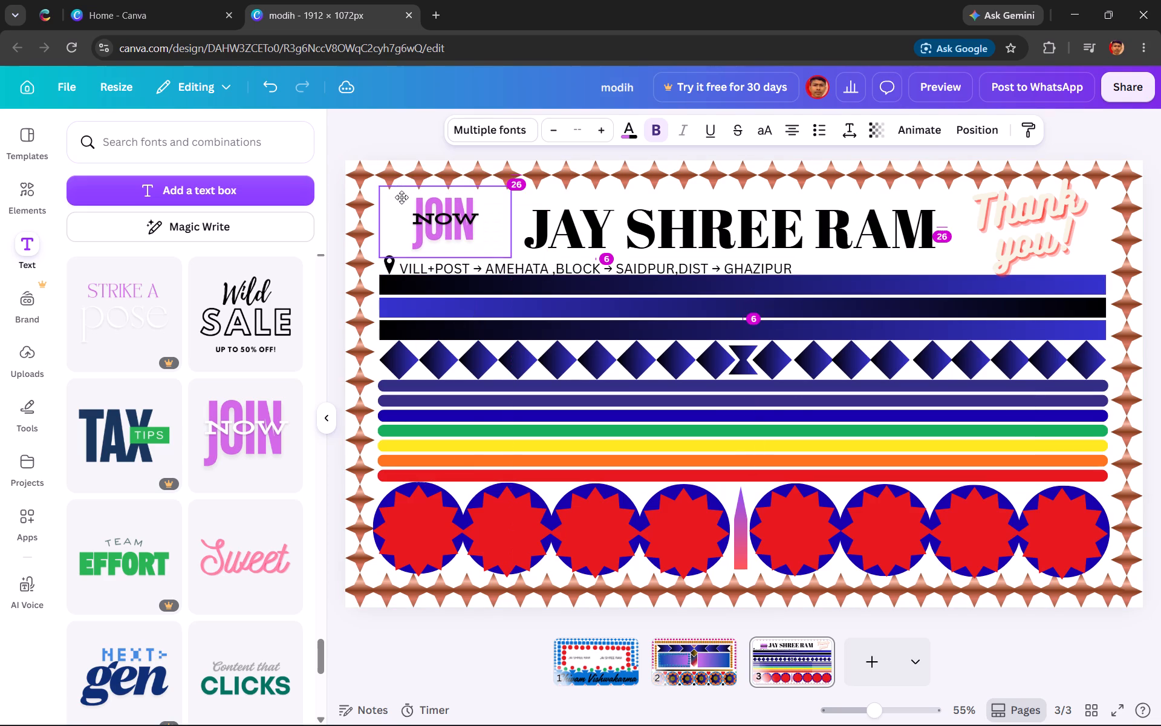
pyautogui.moveTo(402, 197); pyautogui.dragTo(391, 195)
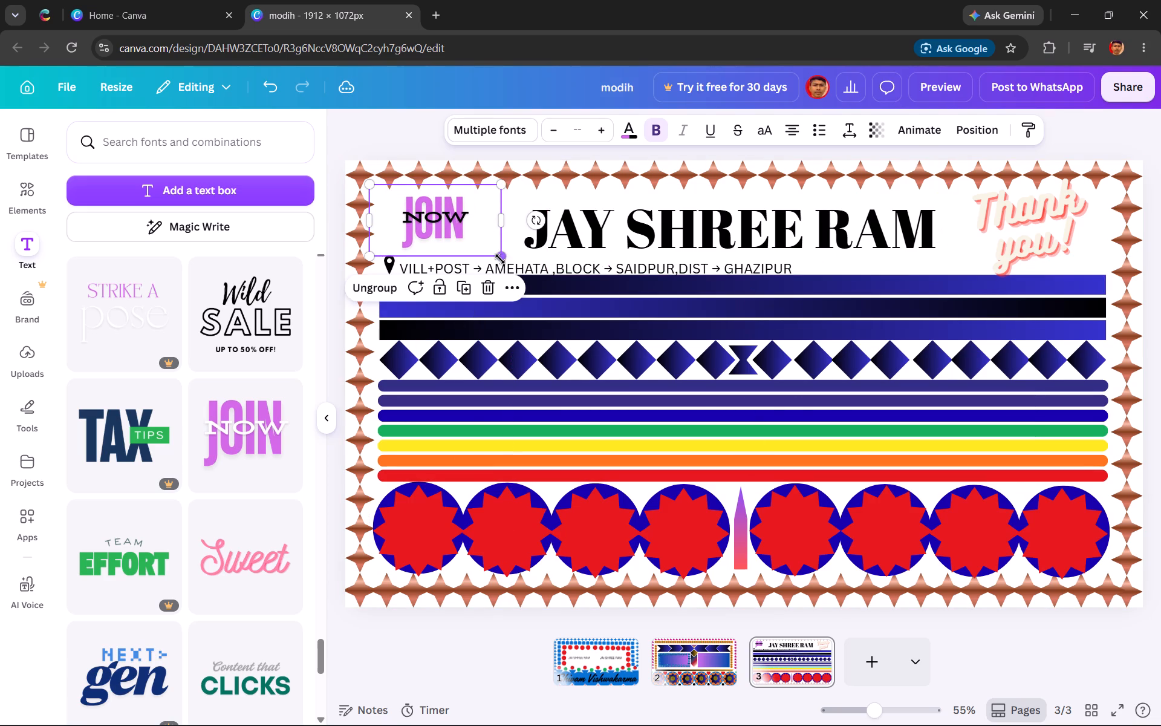
# Enlarge the "JOIN NOW" text group slightly and nudge it up into the space before the "JAY SHREE RAM" heading.
pyautogui.moveTo(503, 257); pyautogui.dragTo(529, 273)
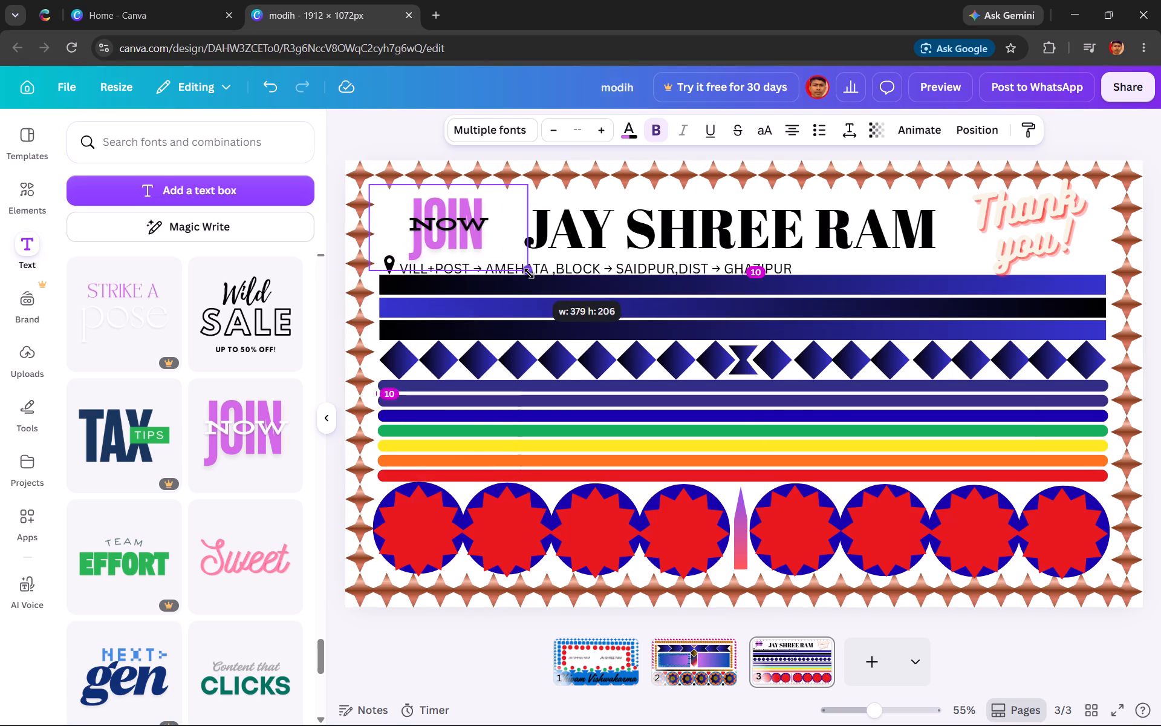
pyautogui.moveTo(529, 273); pyautogui.dragTo(551, 287)
pyautogui.moveTo(478, 227); pyautogui.dragTo(475, 222)
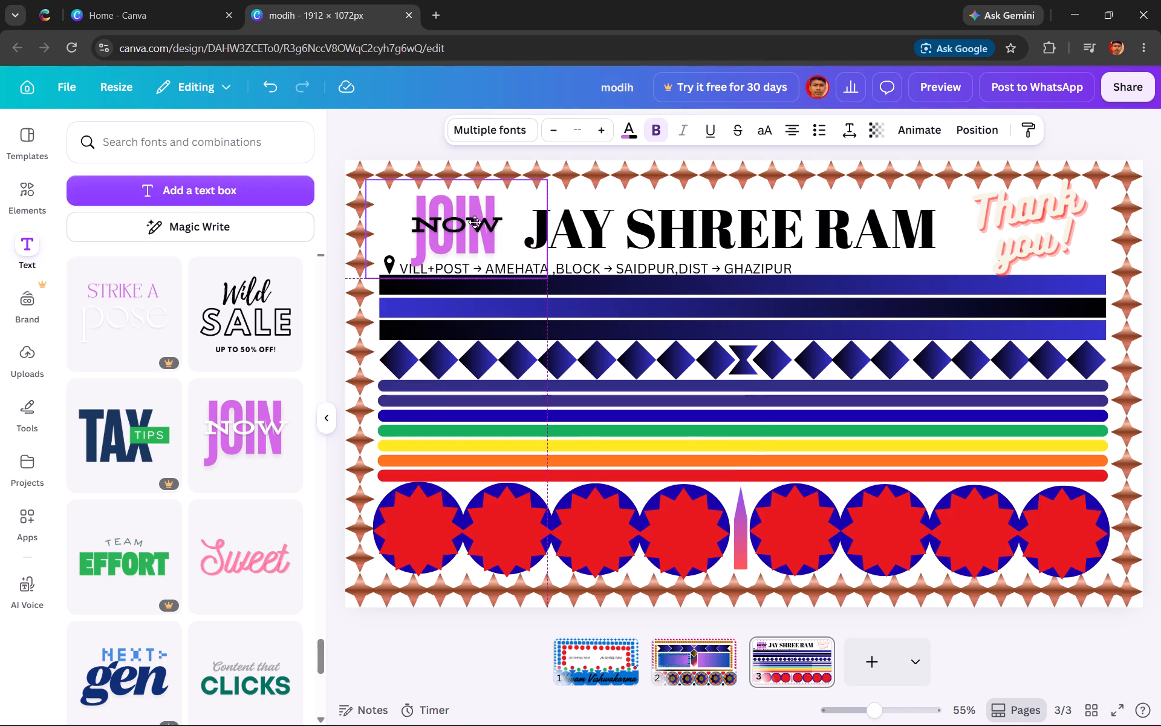
pyautogui.moveTo(475, 222); pyautogui.dragTo(476, 220)
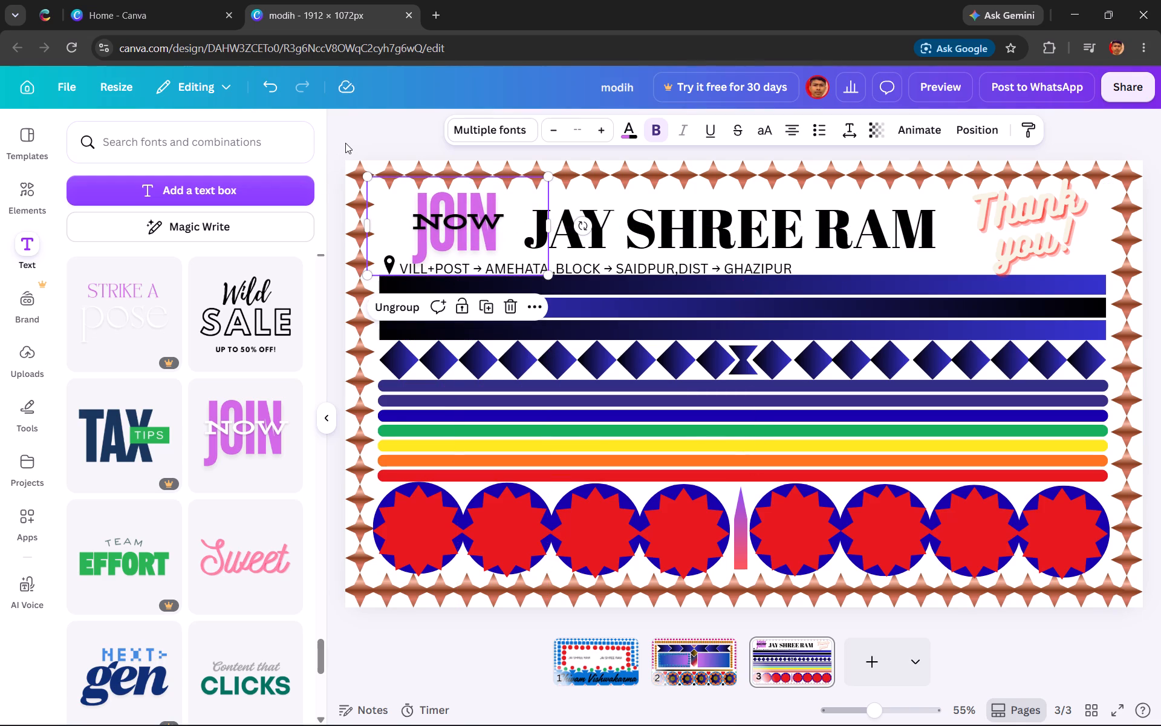
pyautogui.click(345, 143)
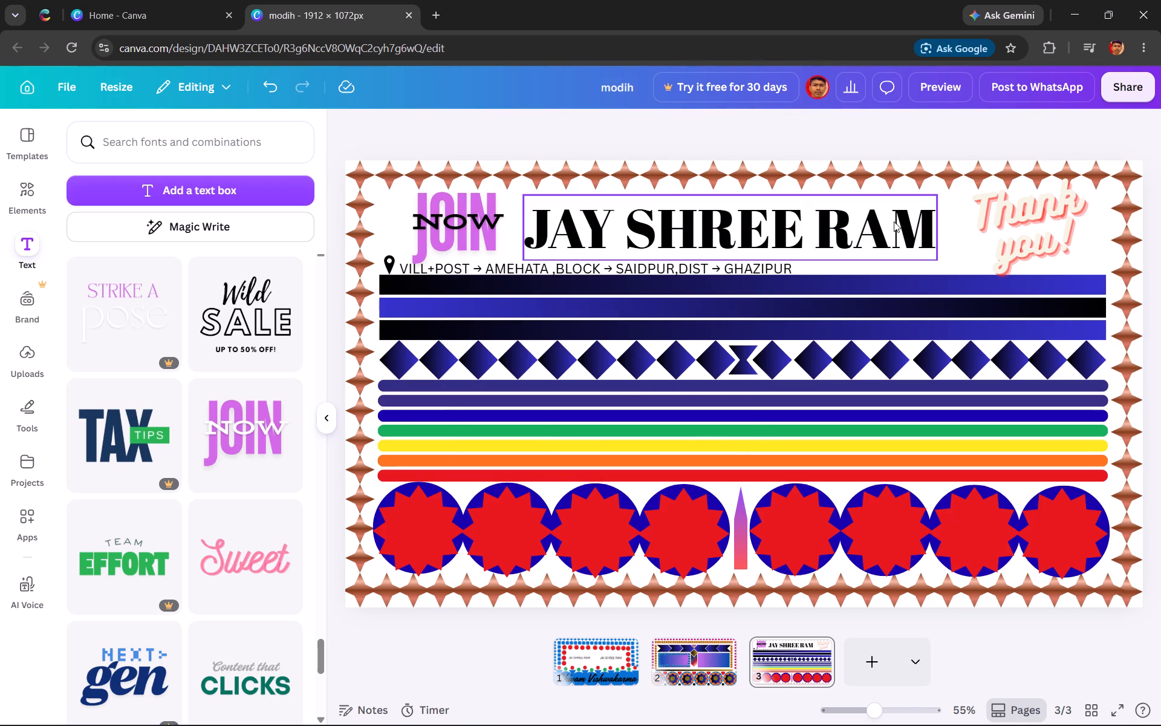
# Shrink the "Thank you!" text group slightly and shift it inside the page's upper-right border, clear of the star frame.
pyautogui.doubleClick(1024, 218)
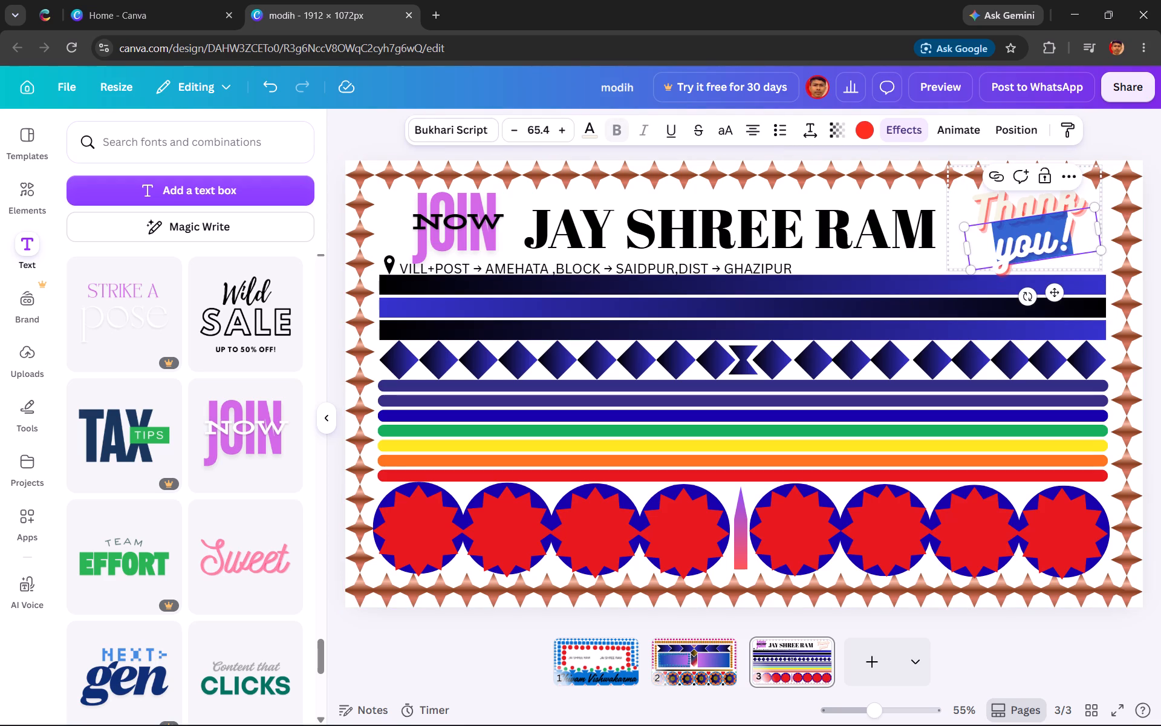
pyautogui.click(1133, 133)
pyautogui.click(1031, 203)
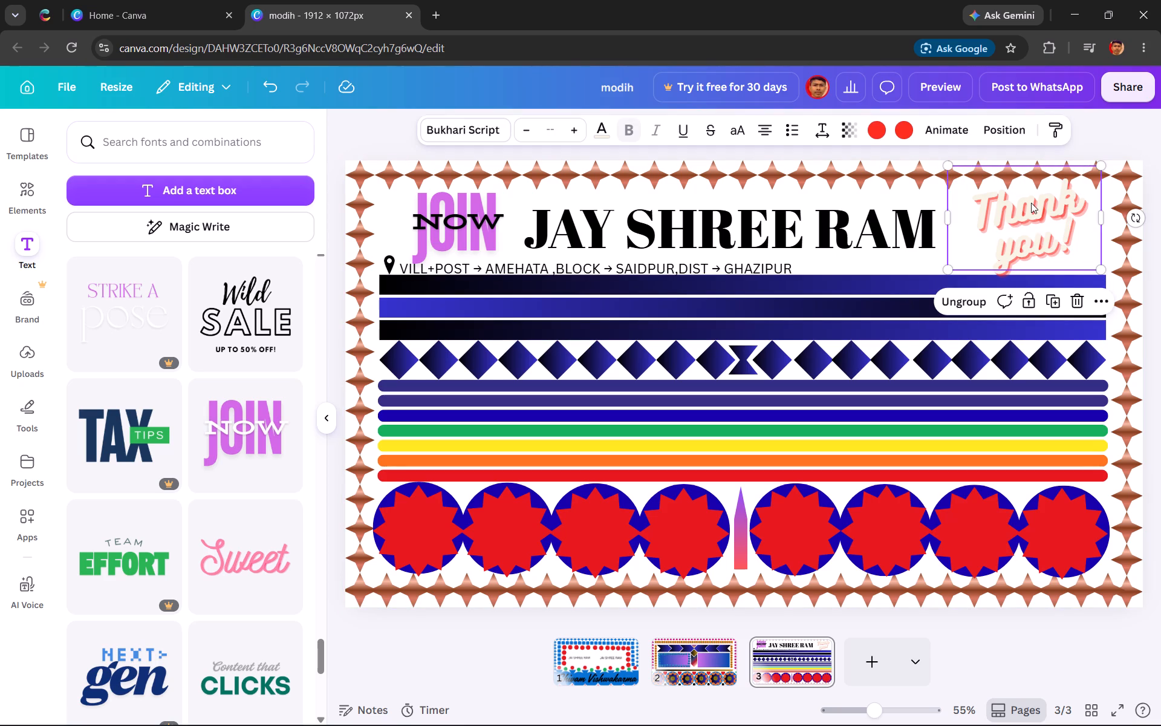
pyautogui.moveTo(1101, 267); pyautogui.dragTo(1096, 264)
pyautogui.moveTo(1096, 264); pyautogui.dragTo(1087, 260)
pyautogui.moveTo(1051, 223); pyautogui.dragTo(1055, 232)
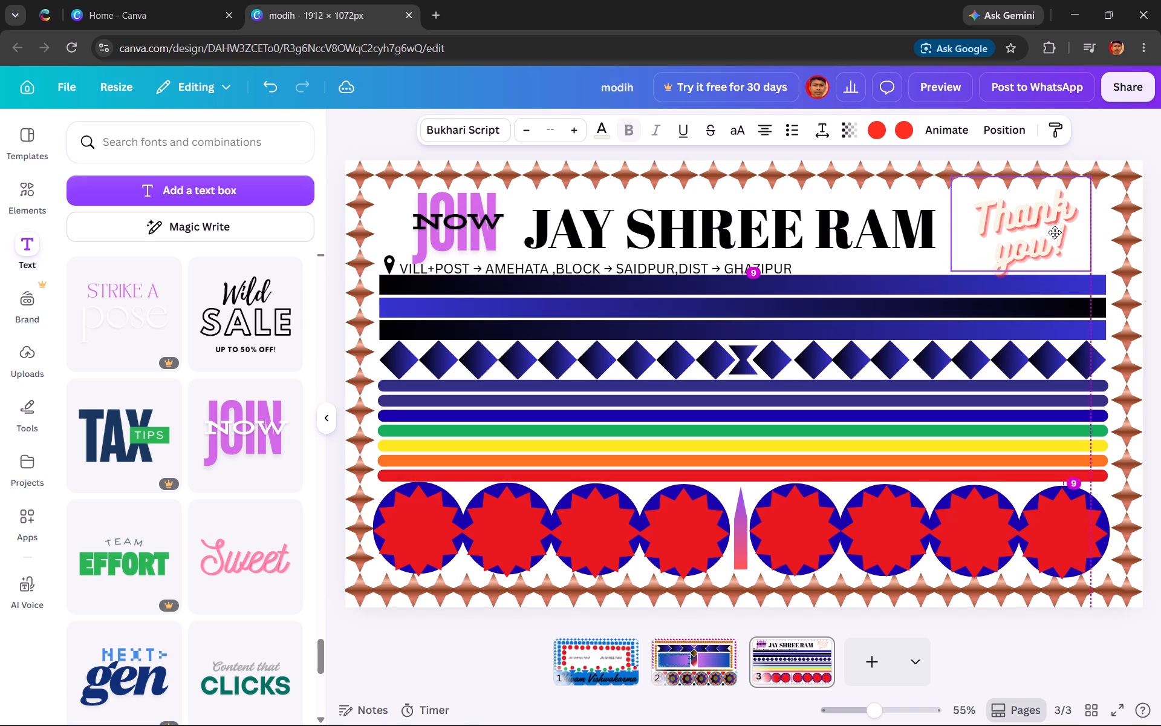
pyautogui.moveTo(1055, 232); pyautogui.dragTo(1054, 232)
pyautogui.click(1134, 125)
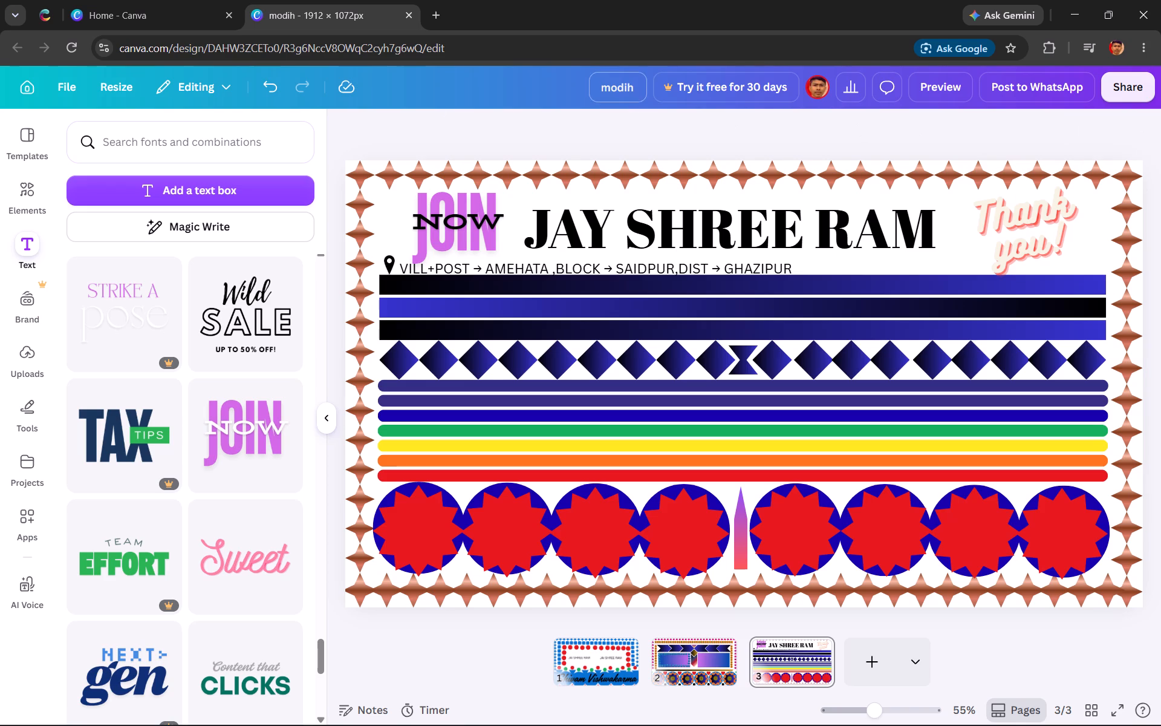
# Add the "LIKE & SUBSCRIBE" font combination to page 3 and shrink it to about 302 × 141.
pyautogui.scroll(3, 235, 416)
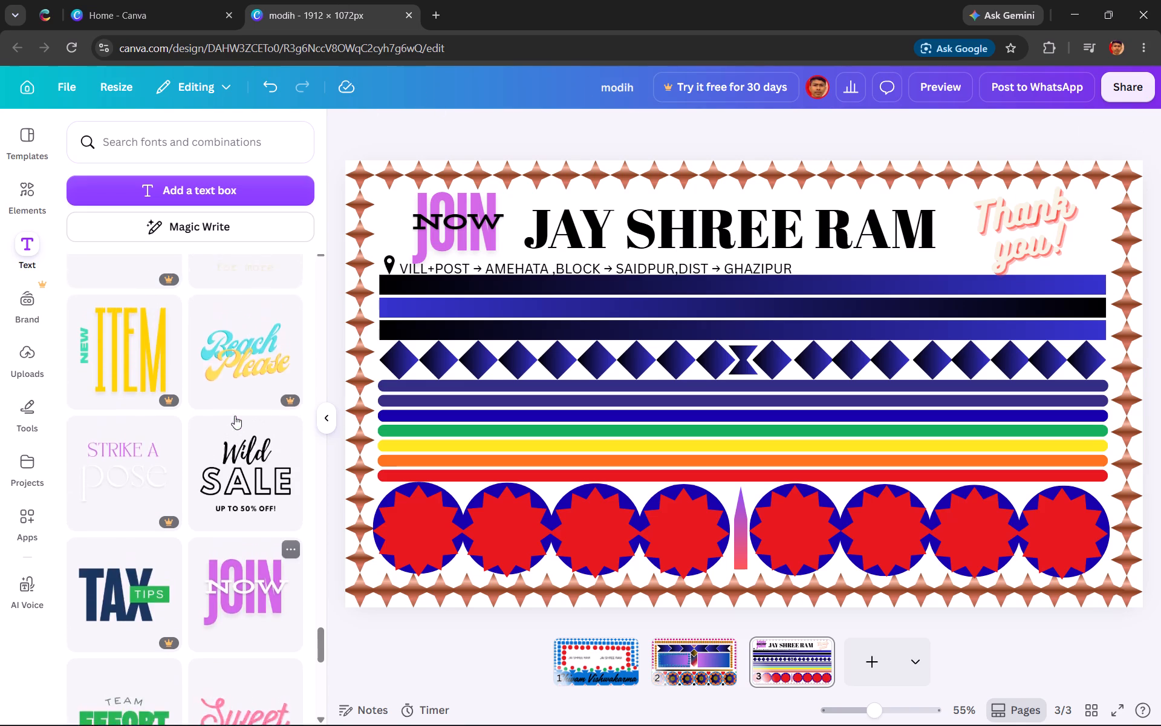
pyautogui.scroll(10, 235, 416)
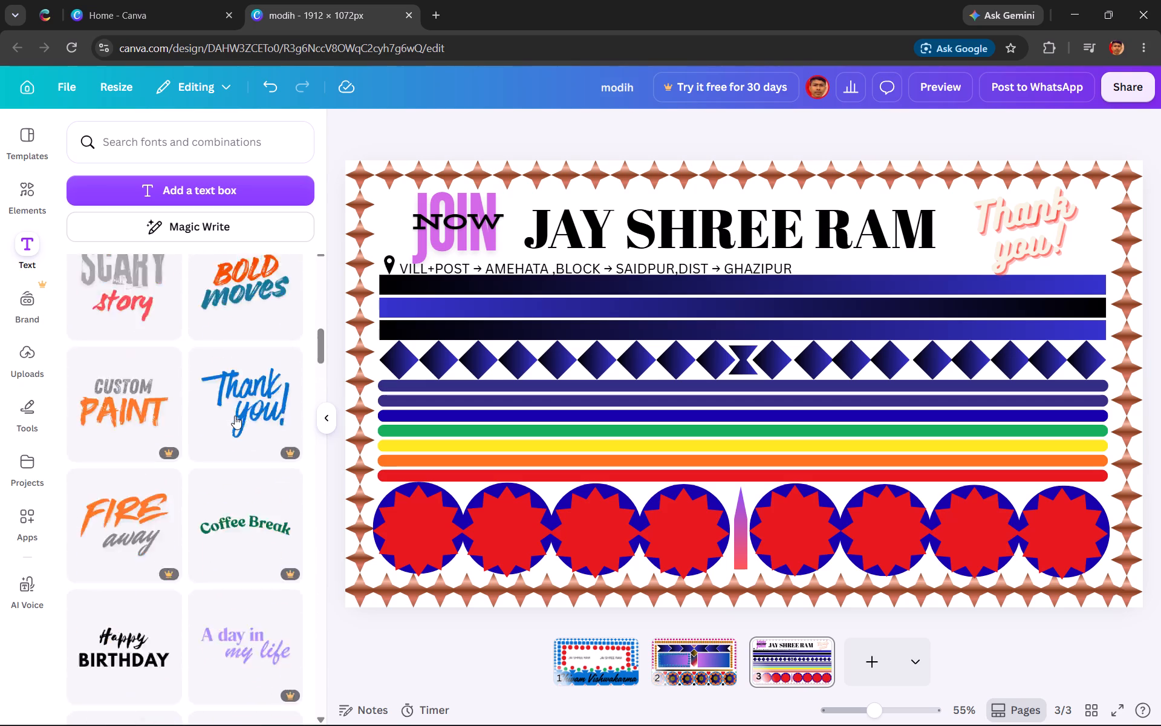
pyautogui.hscroll(1, 235, 416)
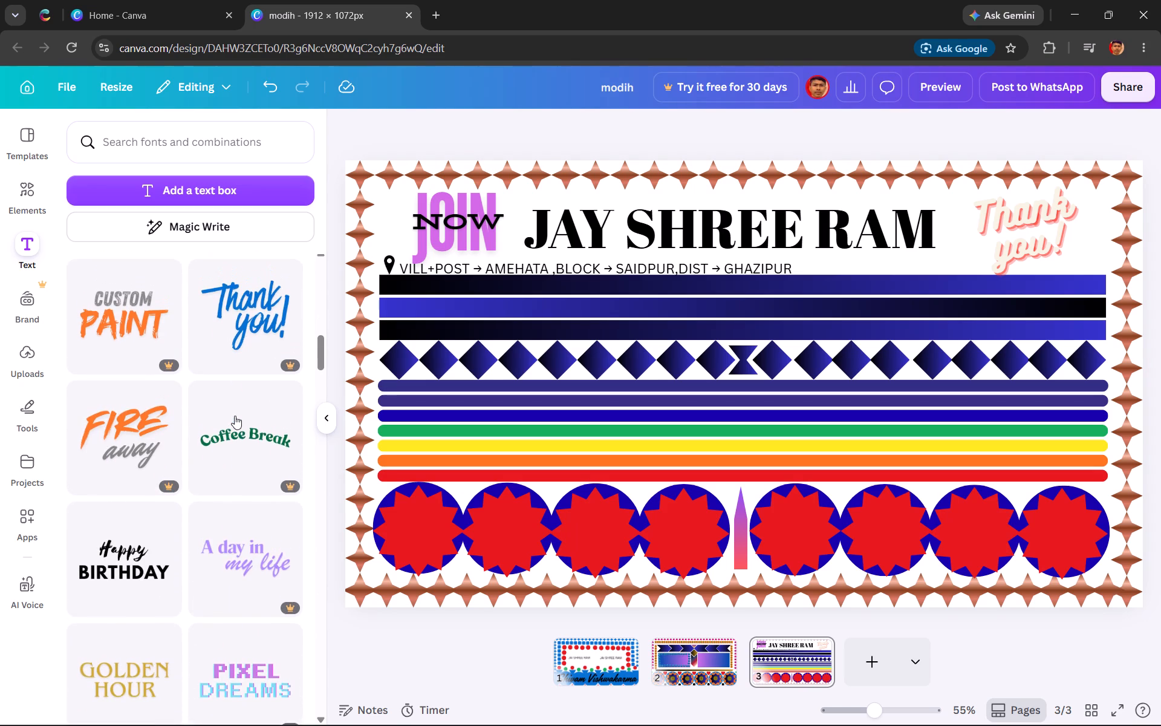
pyautogui.hscroll(1, 235, 416)
pyautogui.scroll(-1, 235, 416)
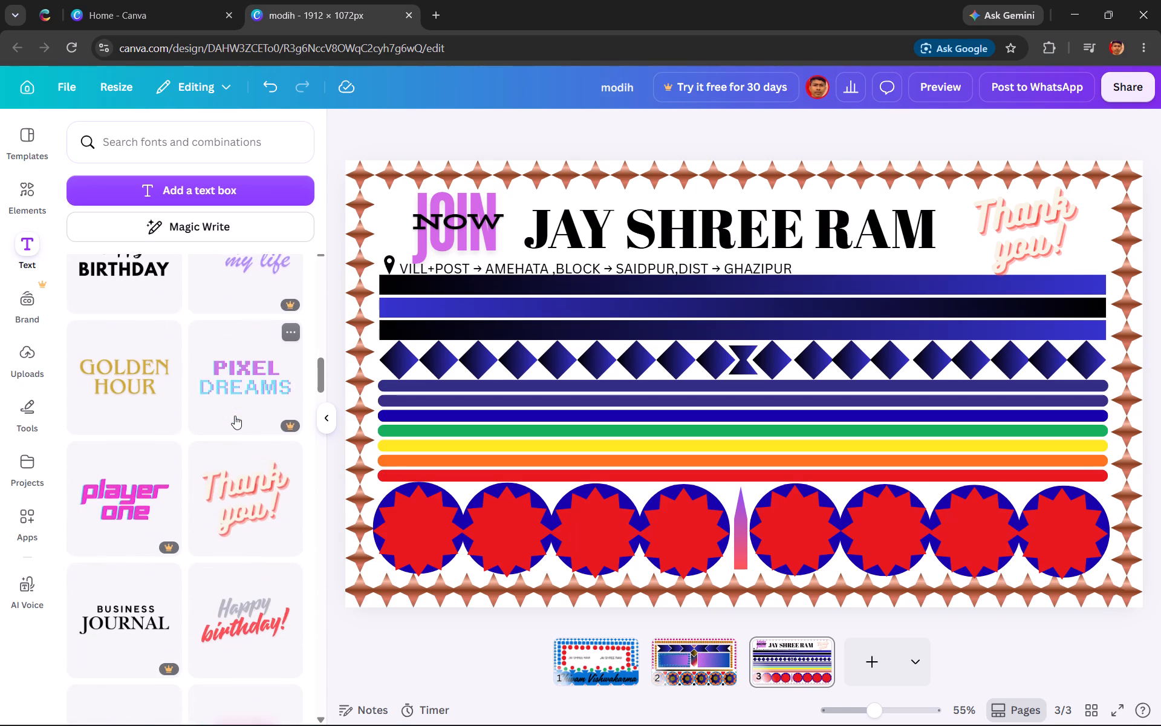
pyautogui.scroll(-3, 235, 416)
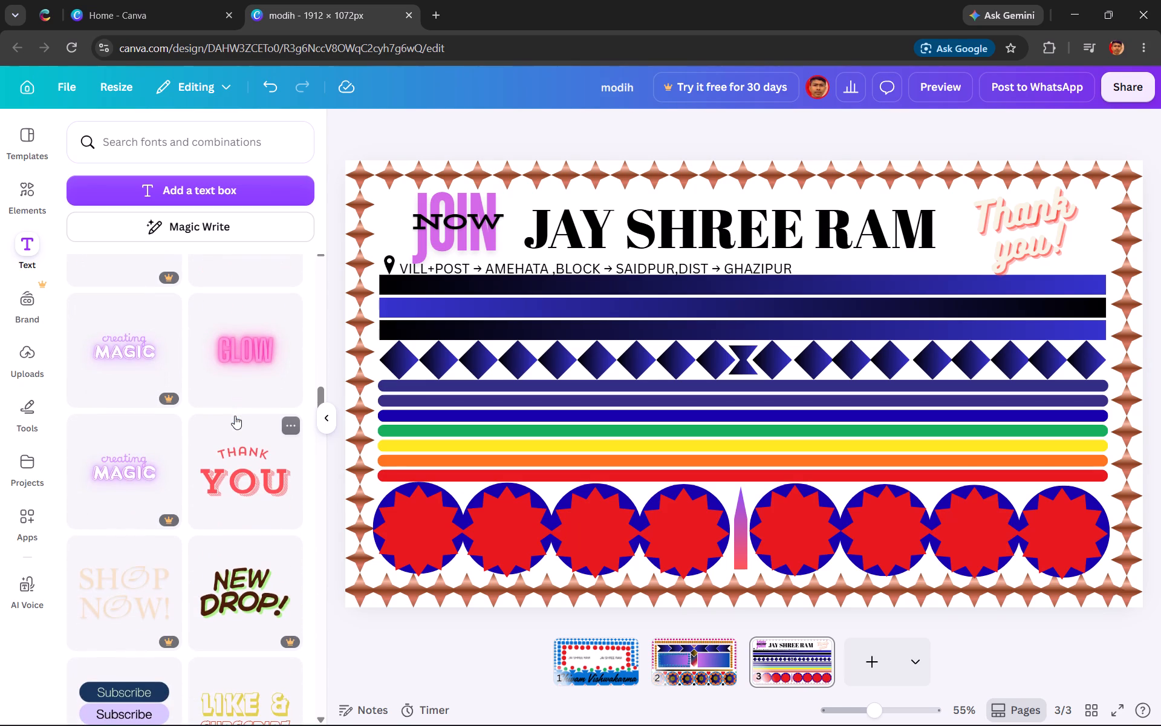
pyautogui.scroll(-3, 228, 489)
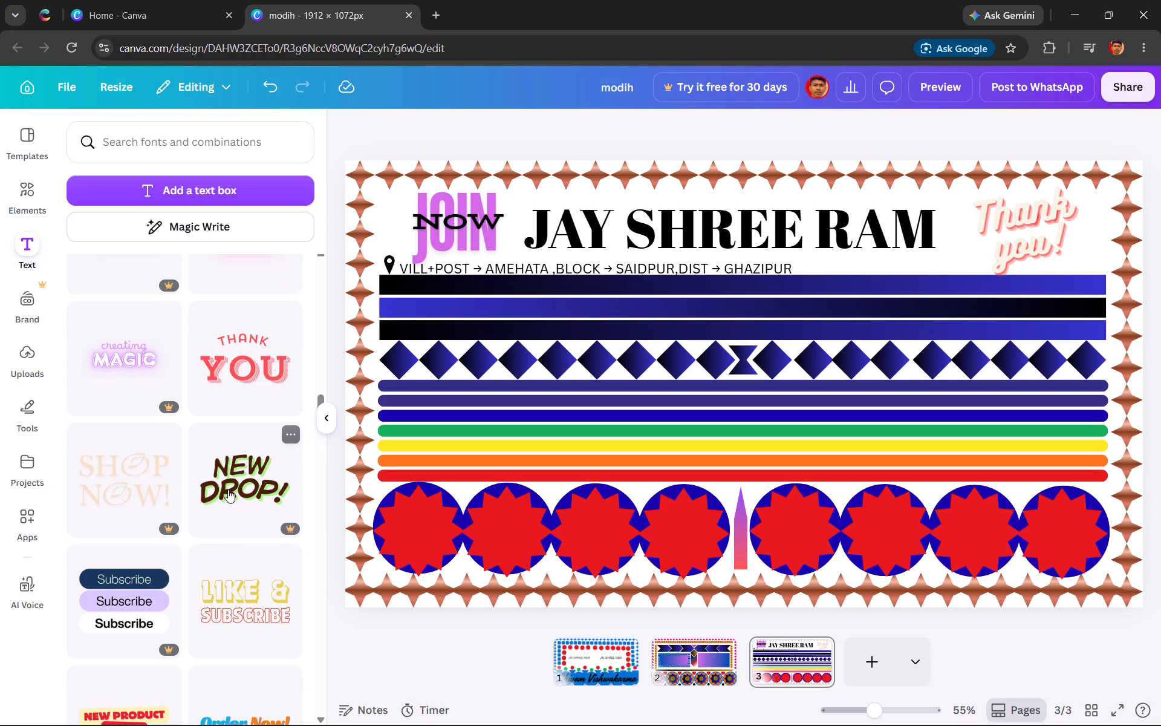
pyautogui.scroll(-1, 228, 489)
pyautogui.click(243, 589)
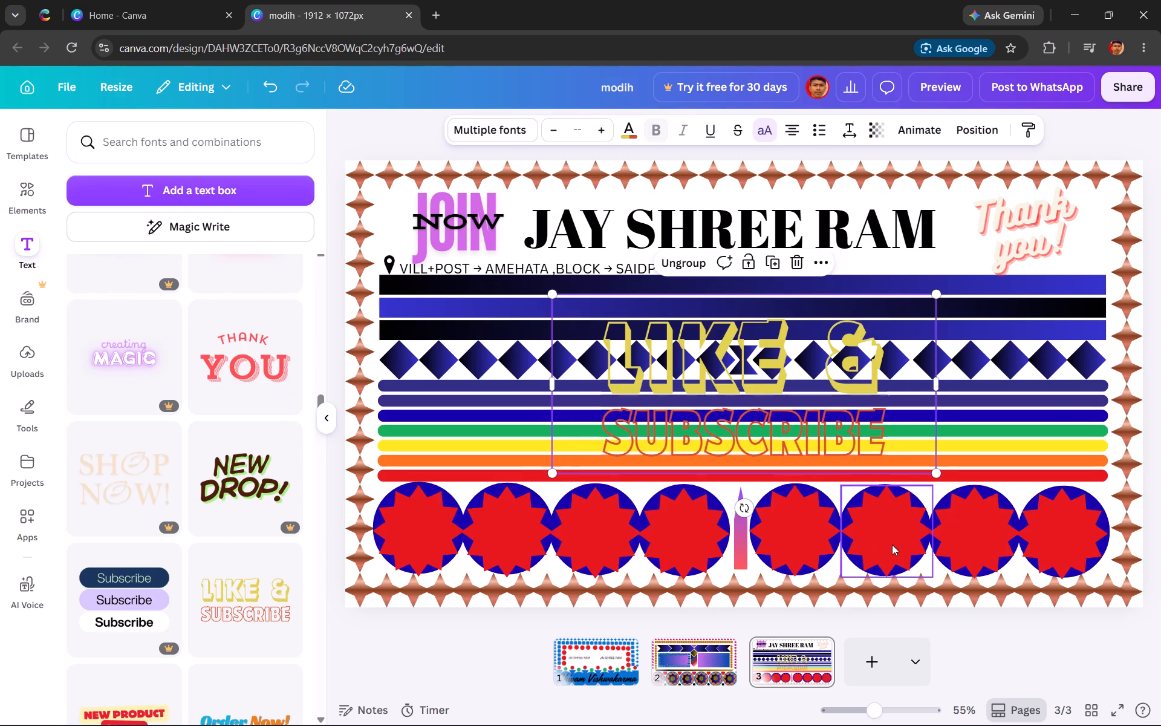
pyautogui.moveTo(932, 474); pyautogui.dragTo(701, 296)
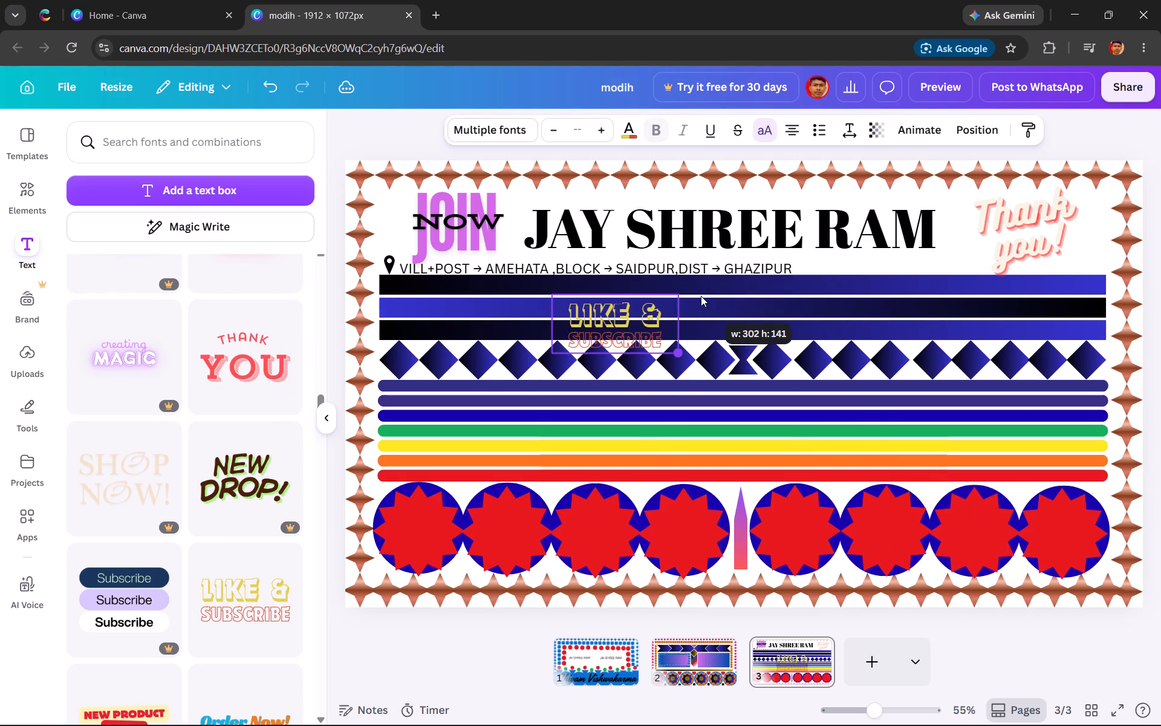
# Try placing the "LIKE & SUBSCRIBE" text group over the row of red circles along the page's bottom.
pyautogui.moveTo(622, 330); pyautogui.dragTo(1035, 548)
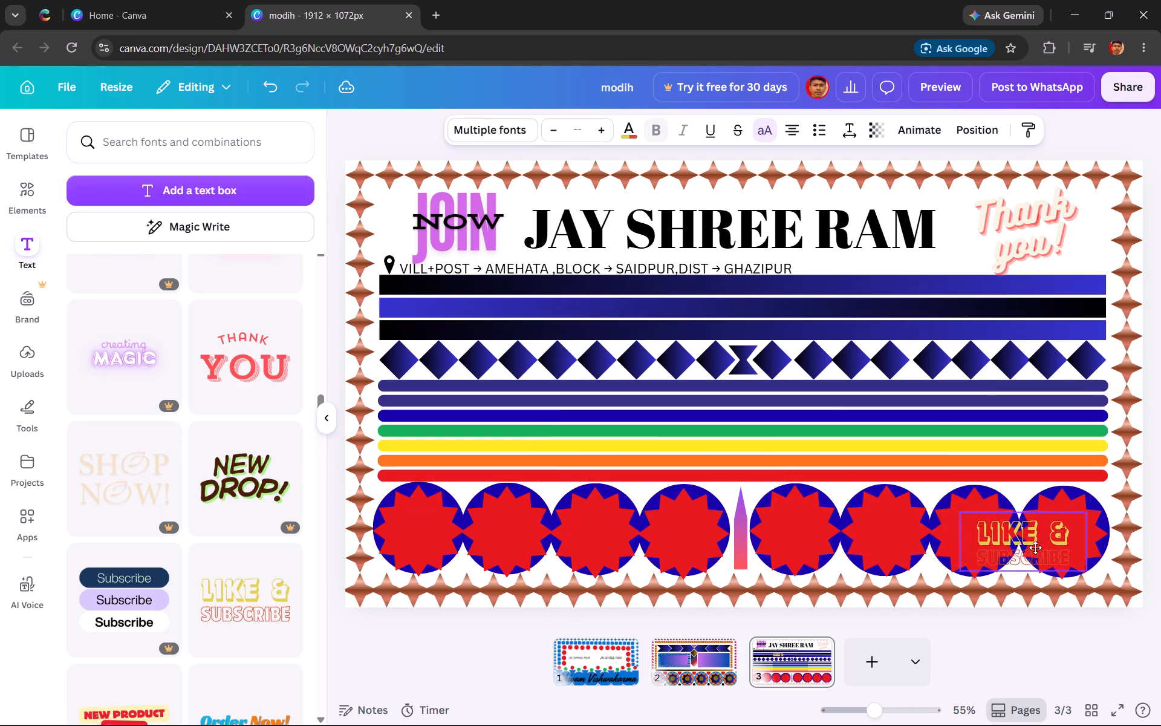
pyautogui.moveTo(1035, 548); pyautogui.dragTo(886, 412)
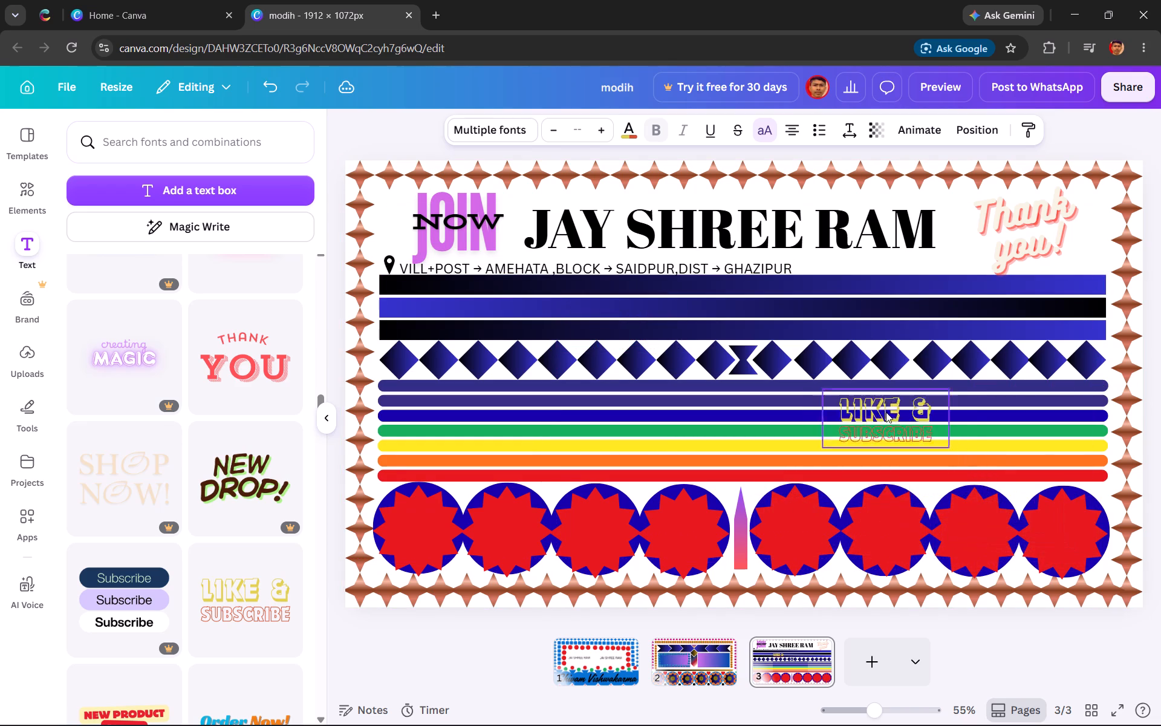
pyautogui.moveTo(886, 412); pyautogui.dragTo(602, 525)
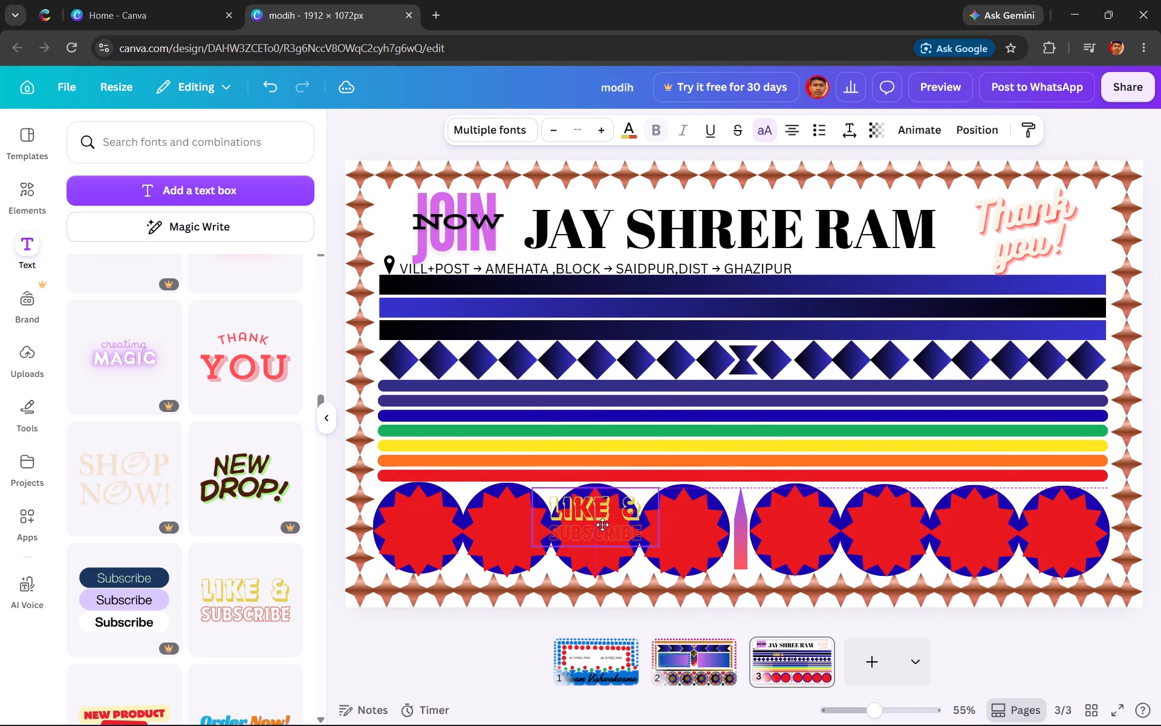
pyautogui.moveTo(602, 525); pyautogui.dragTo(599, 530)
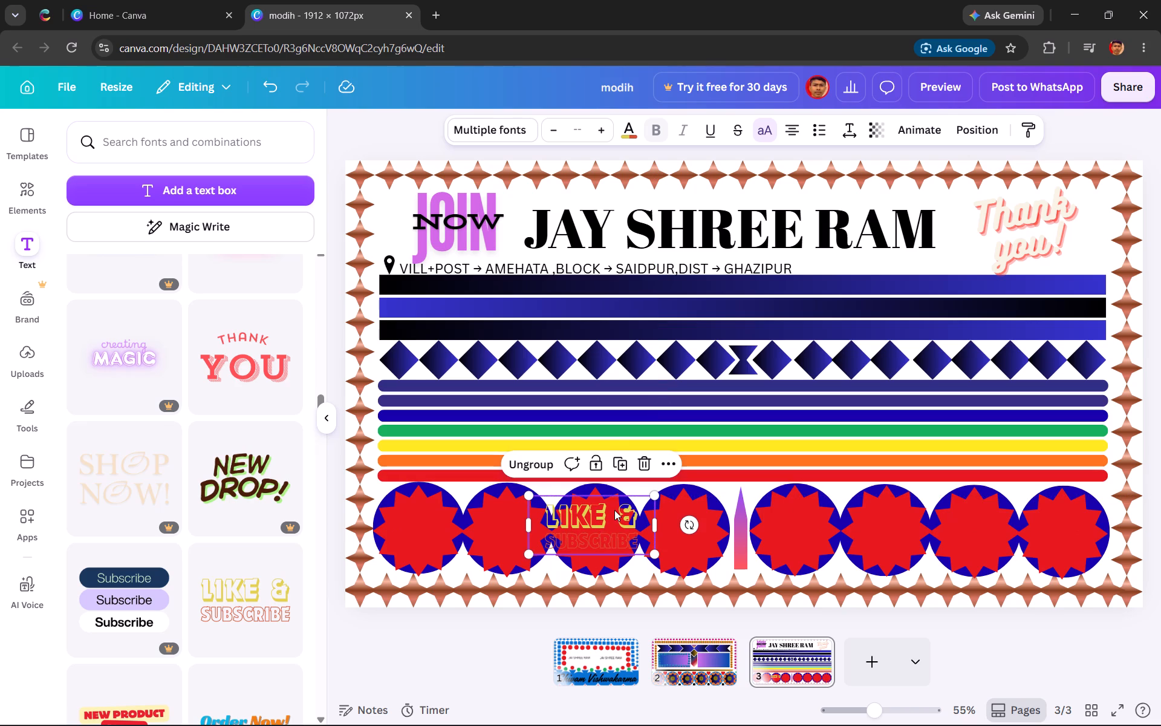
# Move the "LIKE & SUBSCRIBE" text group onto the middle of the three dark blue gradient bars below the address line.
pyautogui.moveTo(614, 510); pyautogui.dragTo(753, 256)
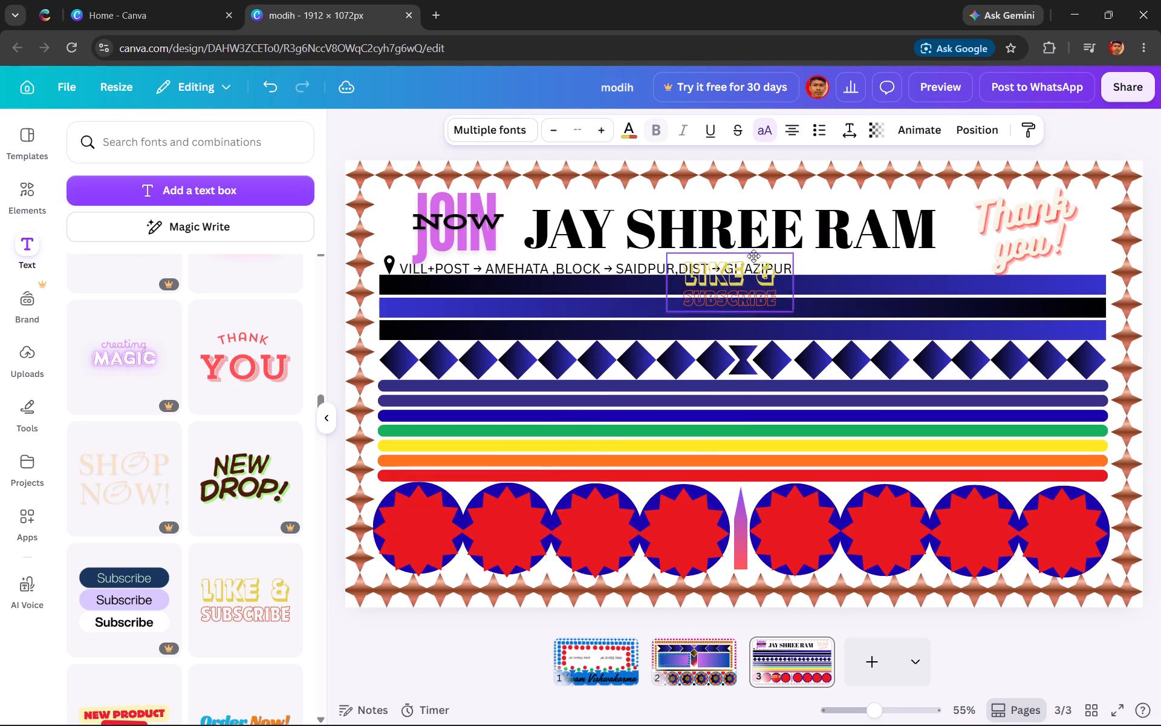
pyautogui.moveTo(753, 256); pyautogui.dragTo(729, 285)
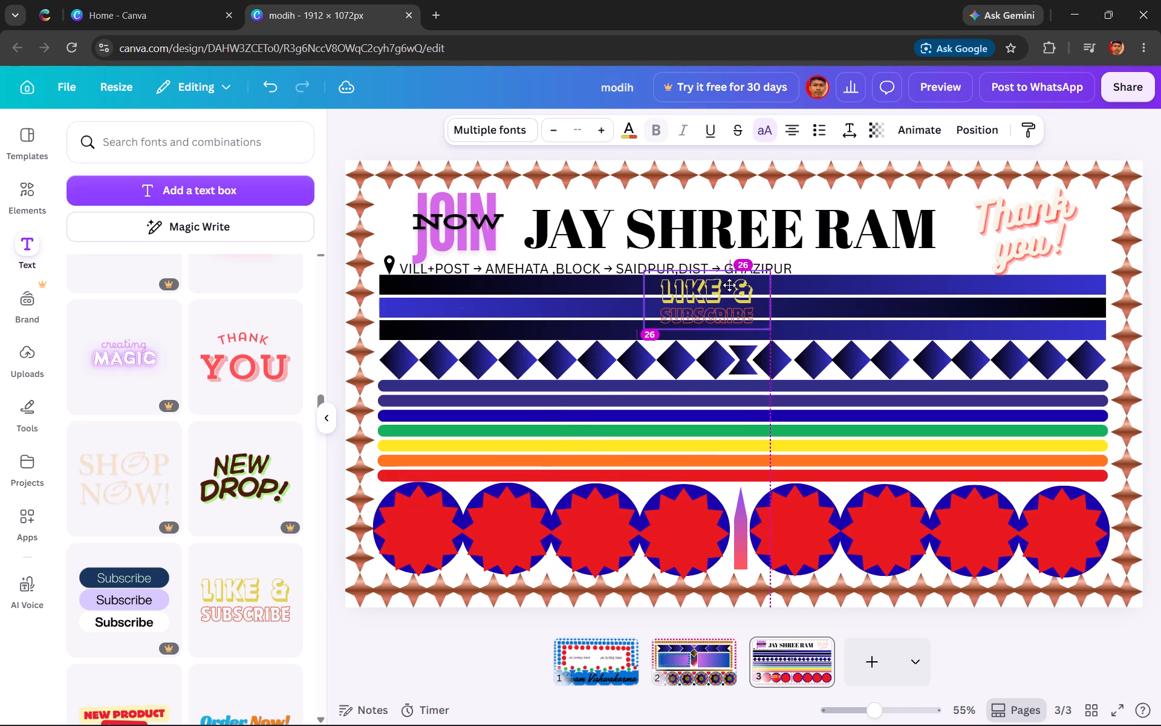
pyautogui.moveTo(729, 285); pyautogui.dragTo(732, 295)
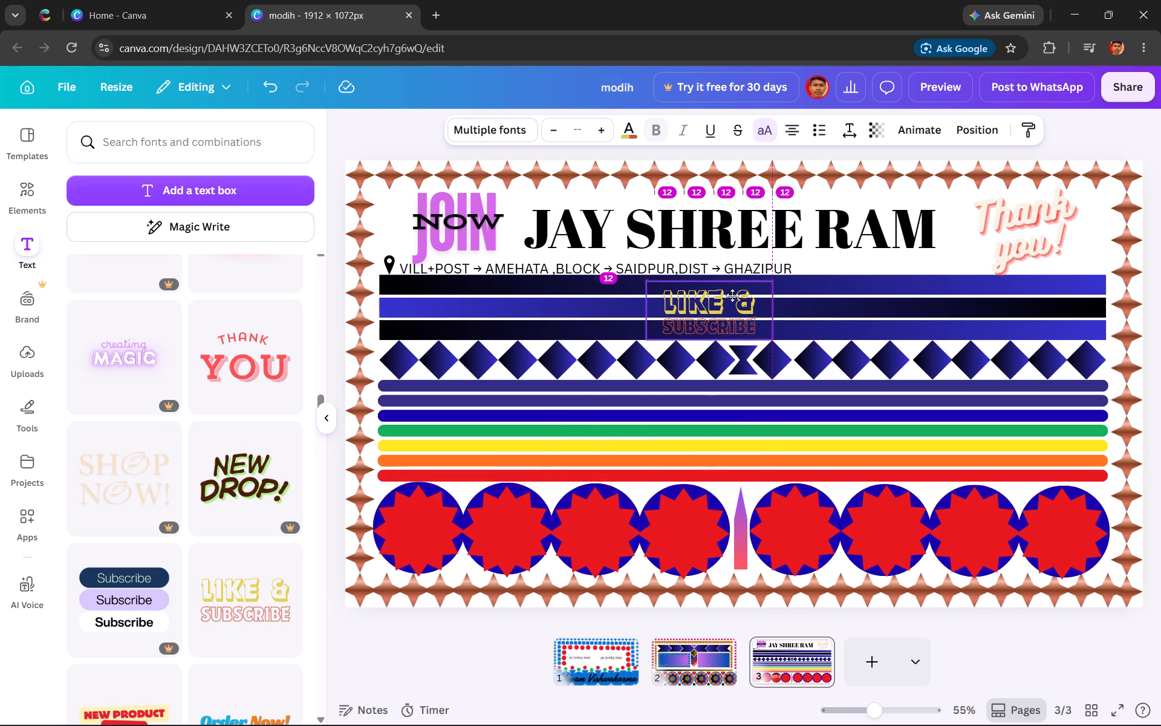
pyautogui.moveTo(732, 295); pyautogui.dragTo(735, 292)
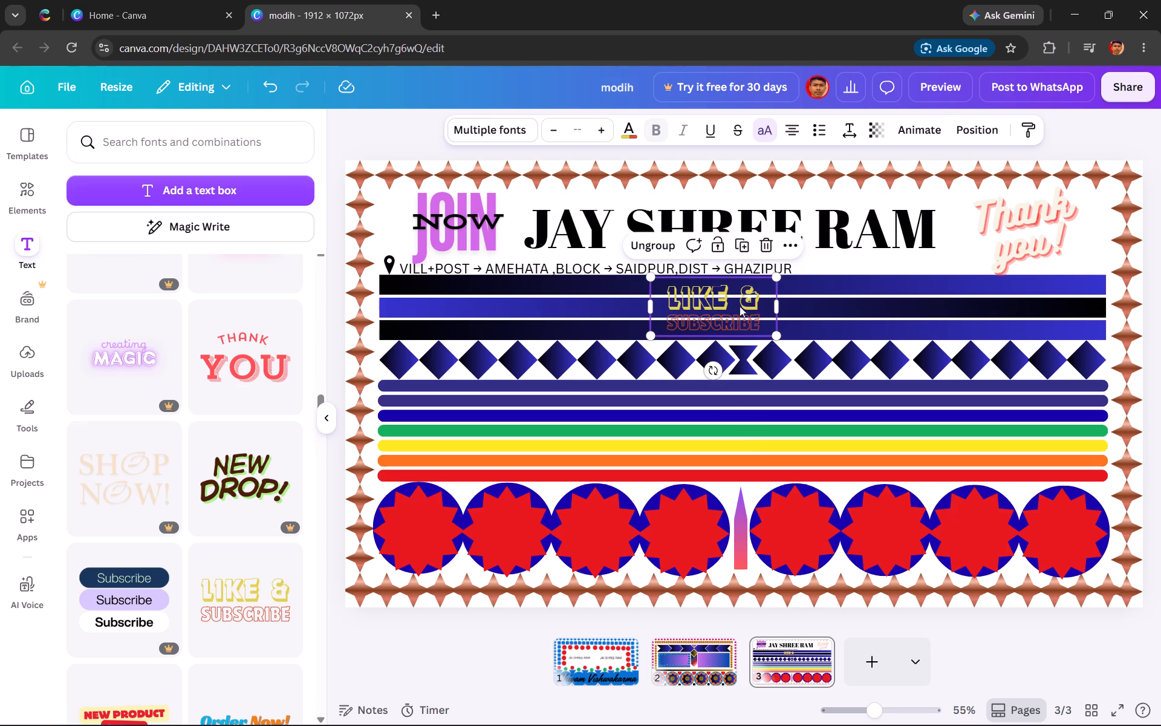
pyautogui.moveTo(752, 296); pyautogui.dragTo(750, 306)
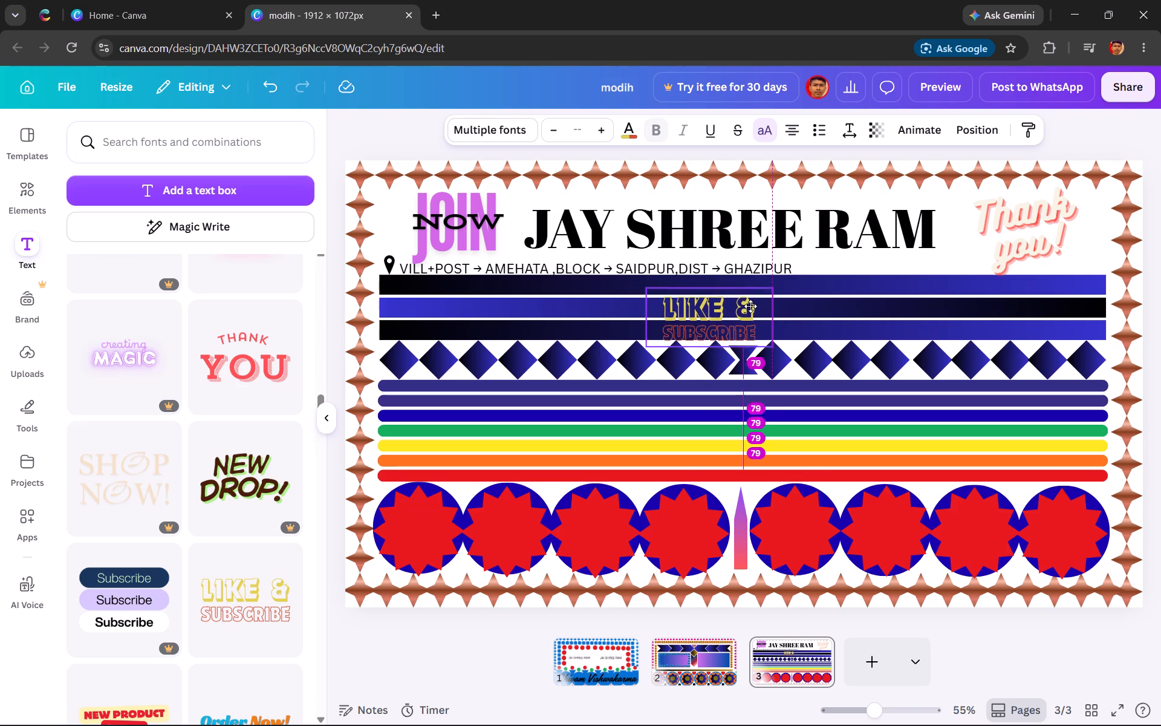
pyautogui.moveTo(750, 306); pyautogui.dragTo(750, 304)
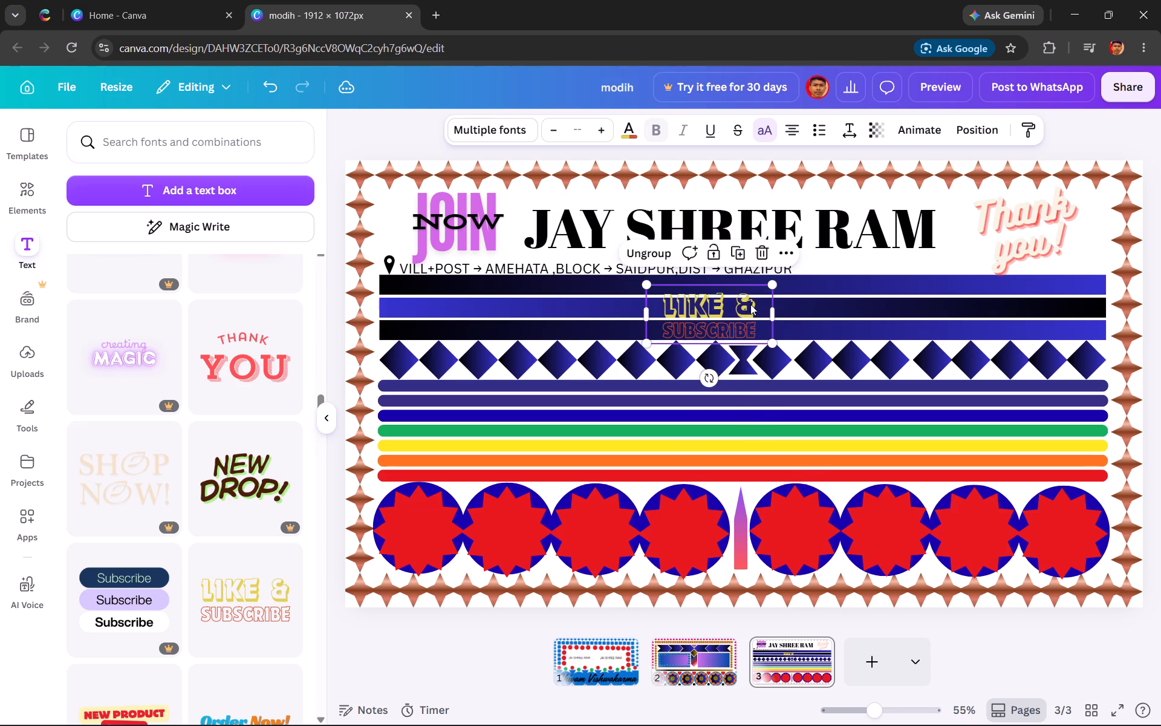
pyautogui.click(862, 259)
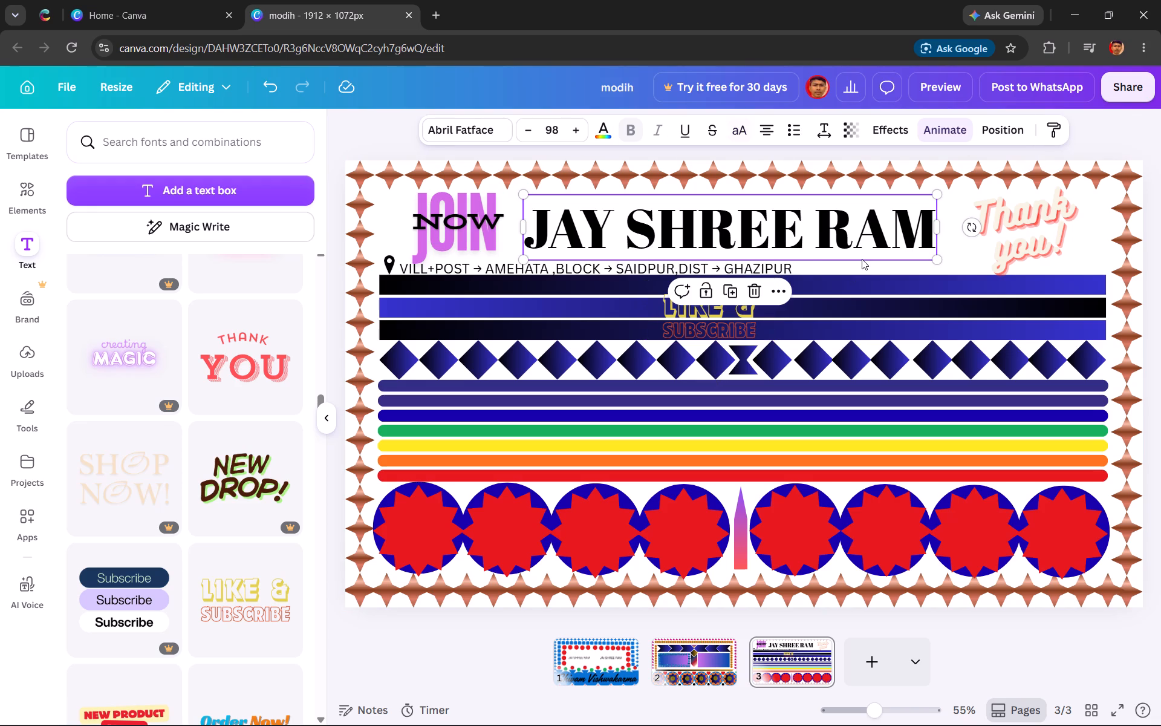
# Add a triangle shape to page 3 and fill it with the black-to-gold gradient.
pyautogui.click(1117, 116)
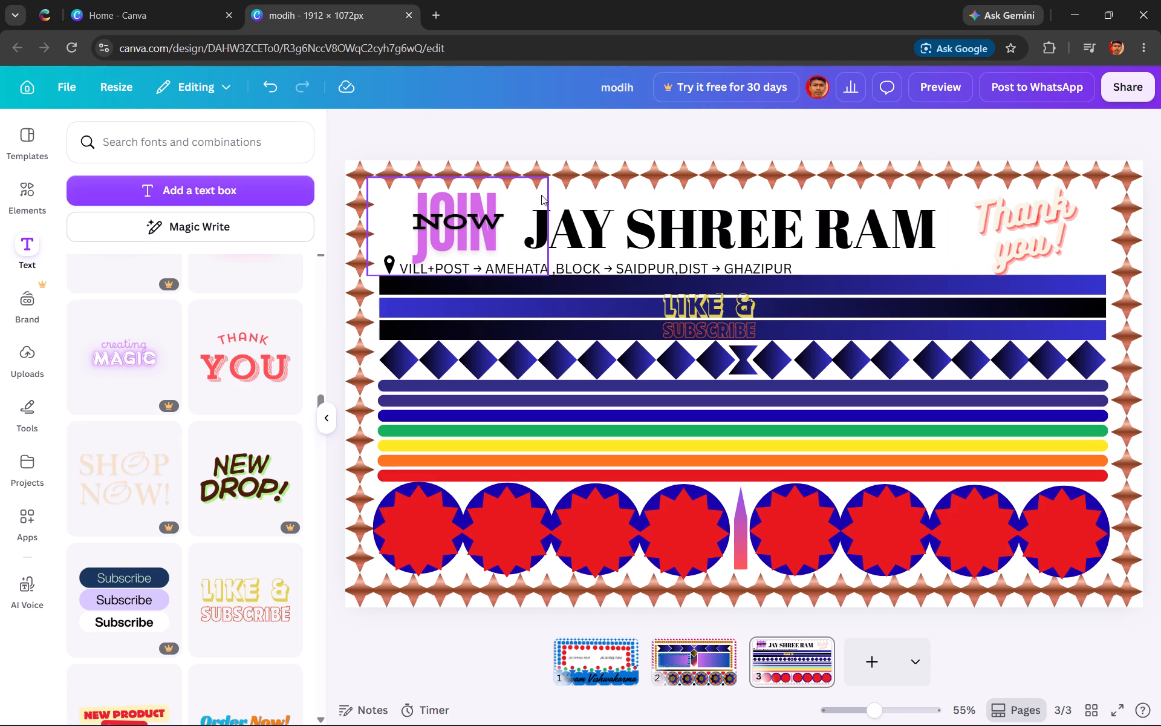
pyautogui.click(31, 416)
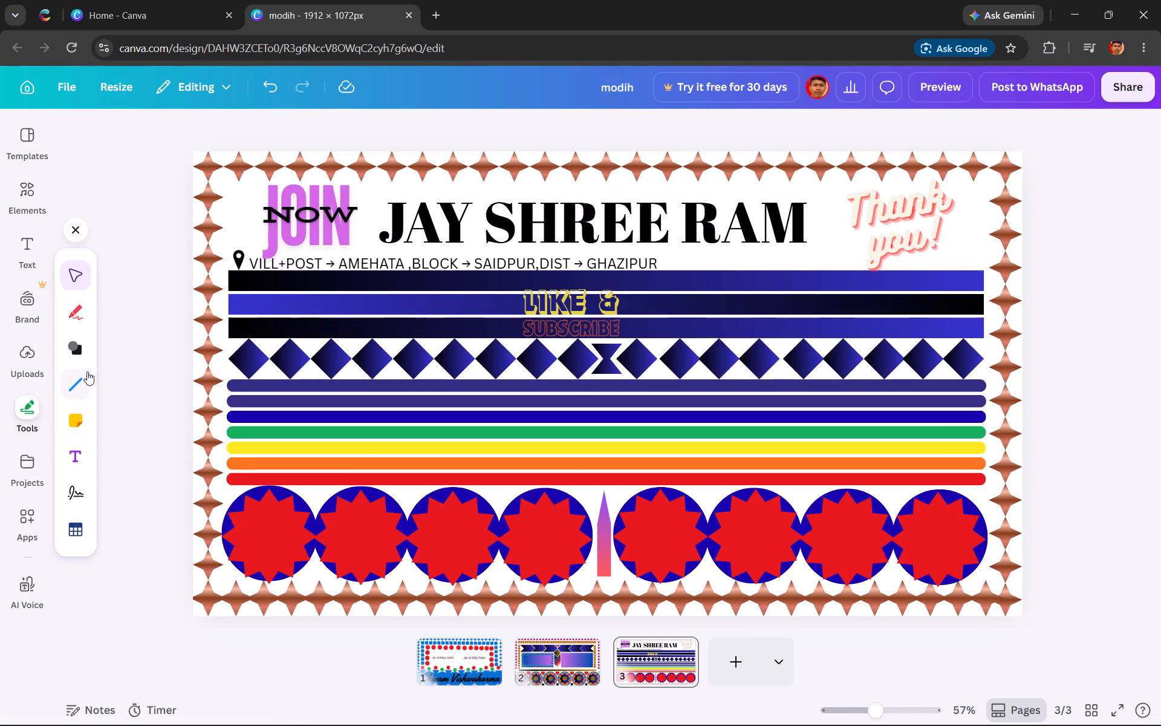
pyautogui.click(79, 347)
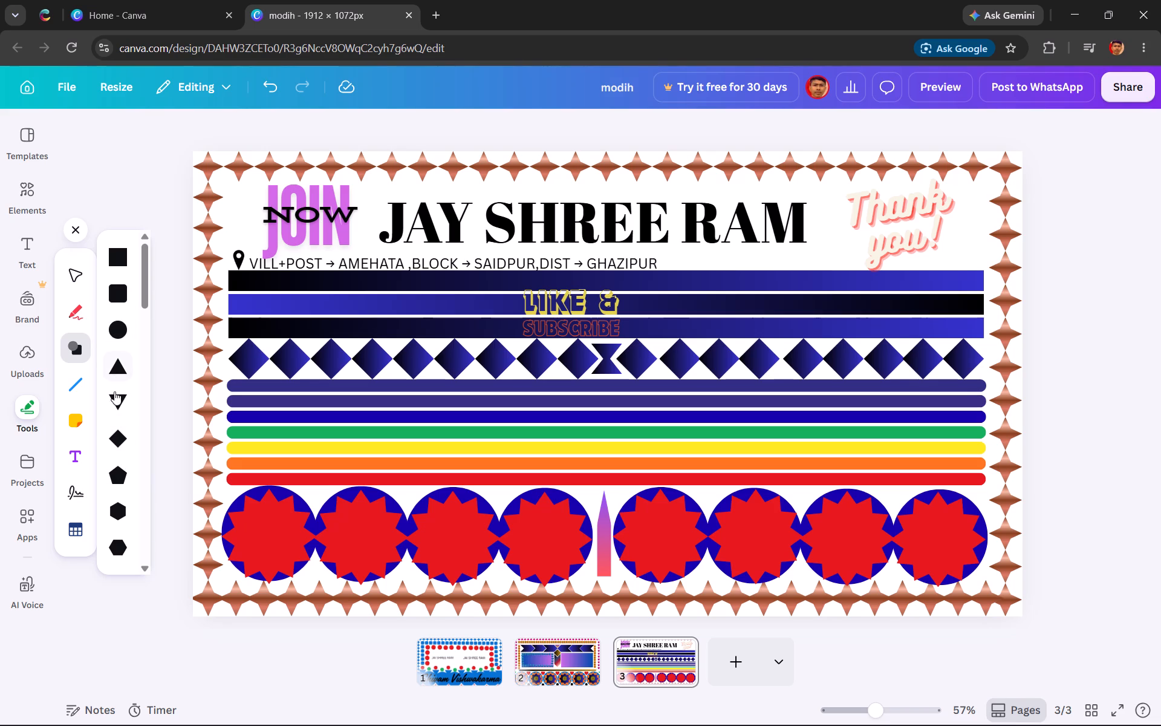
pyautogui.click(118, 367)
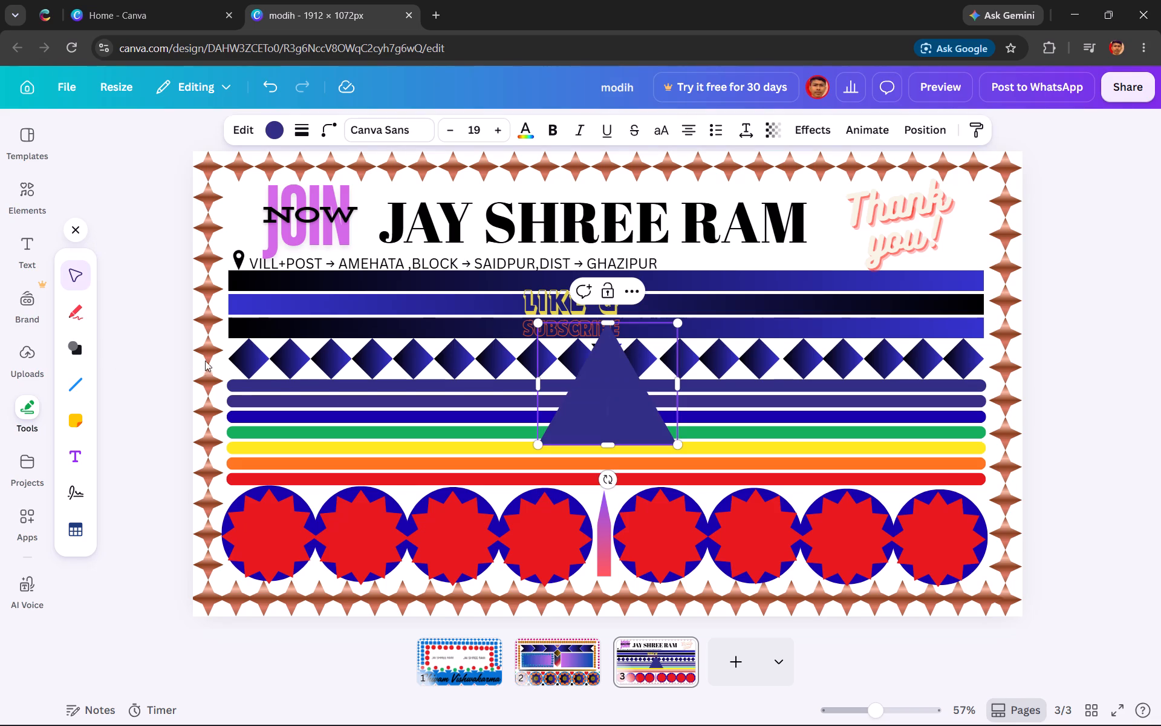
pyautogui.click(278, 125)
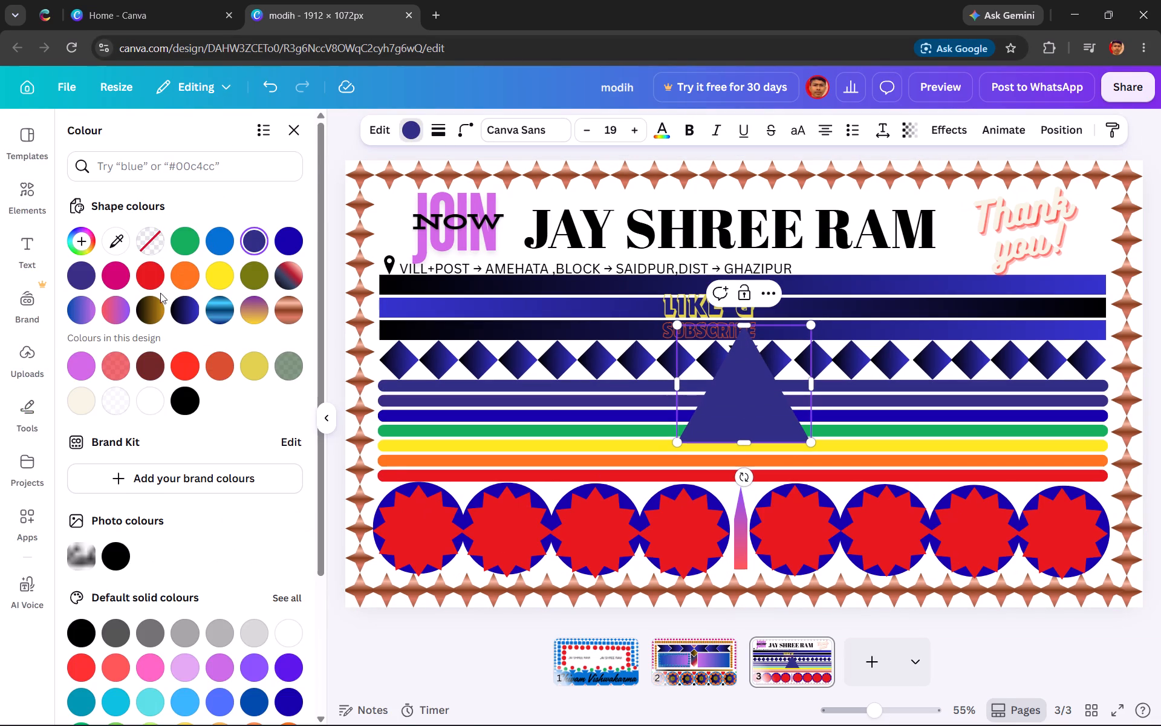
pyautogui.click(160, 310)
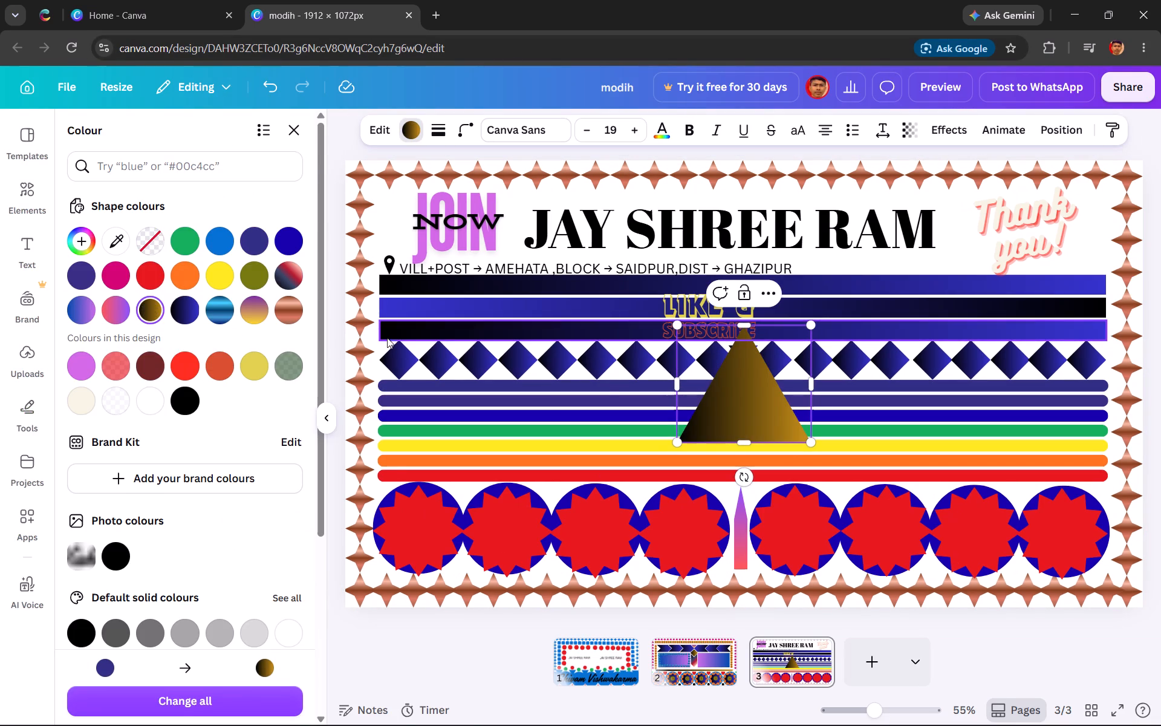
# Move the gradient triangle onto the first circle of the bottom row and shrink it to about 181 × 159.
pyautogui.moveTo(767, 384); pyautogui.dragTo(603, 458)
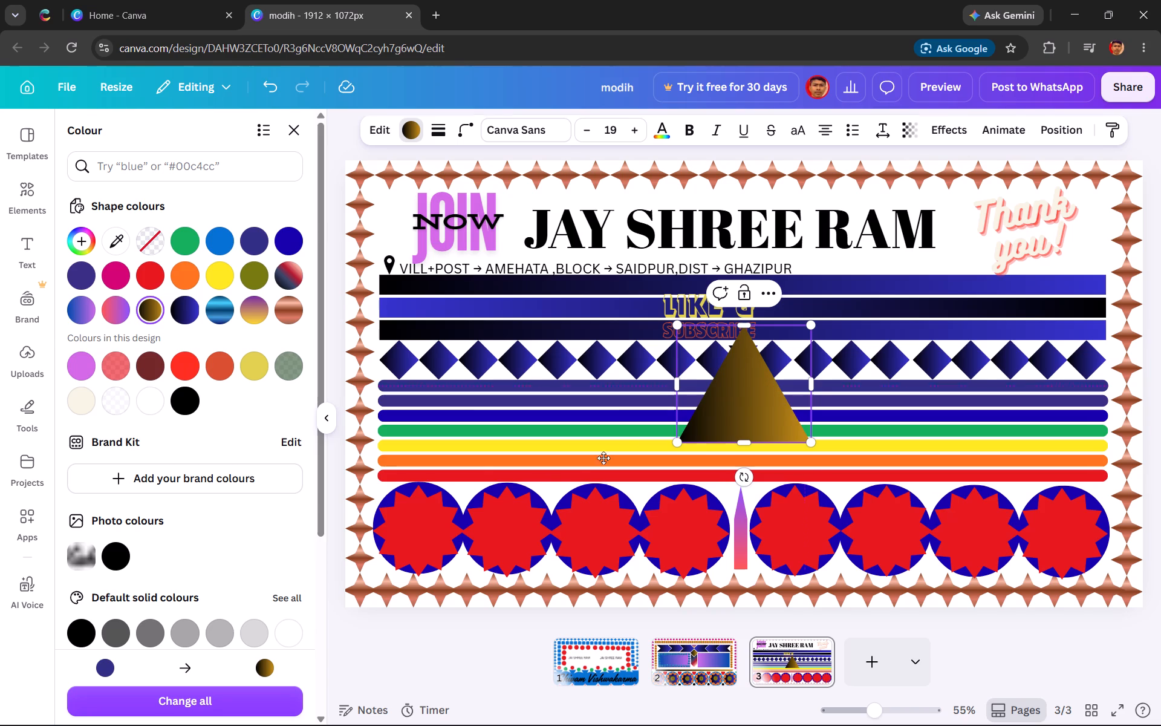
pyautogui.moveTo(603, 458); pyautogui.dragTo(444, 520)
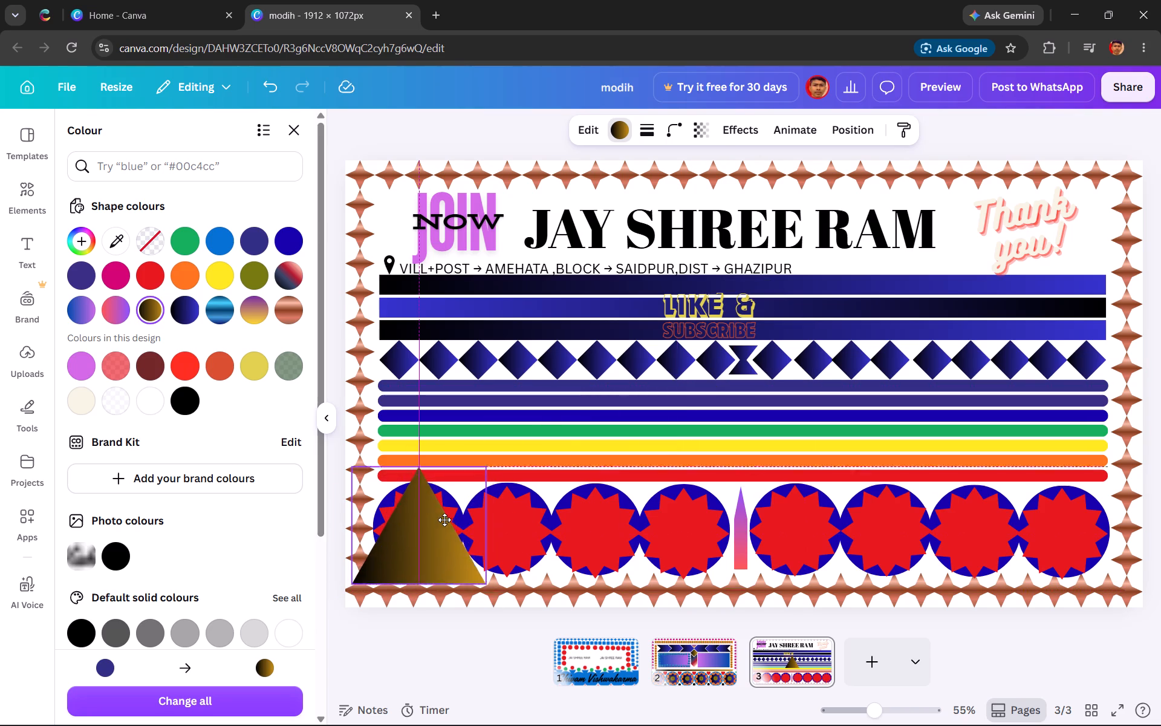
pyautogui.moveTo(444, 520); pyautogui.dragTo(444, 516)
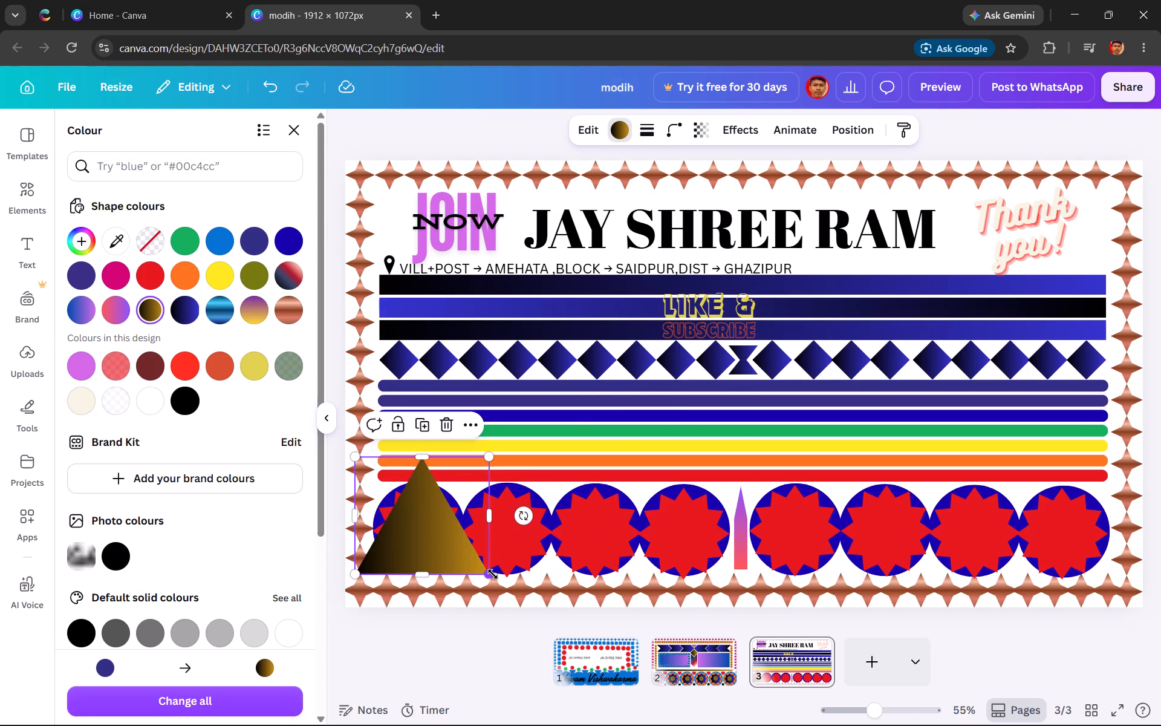
pyautogui.moveTo(489, 574); pyautogui.dragTo(451, 557)
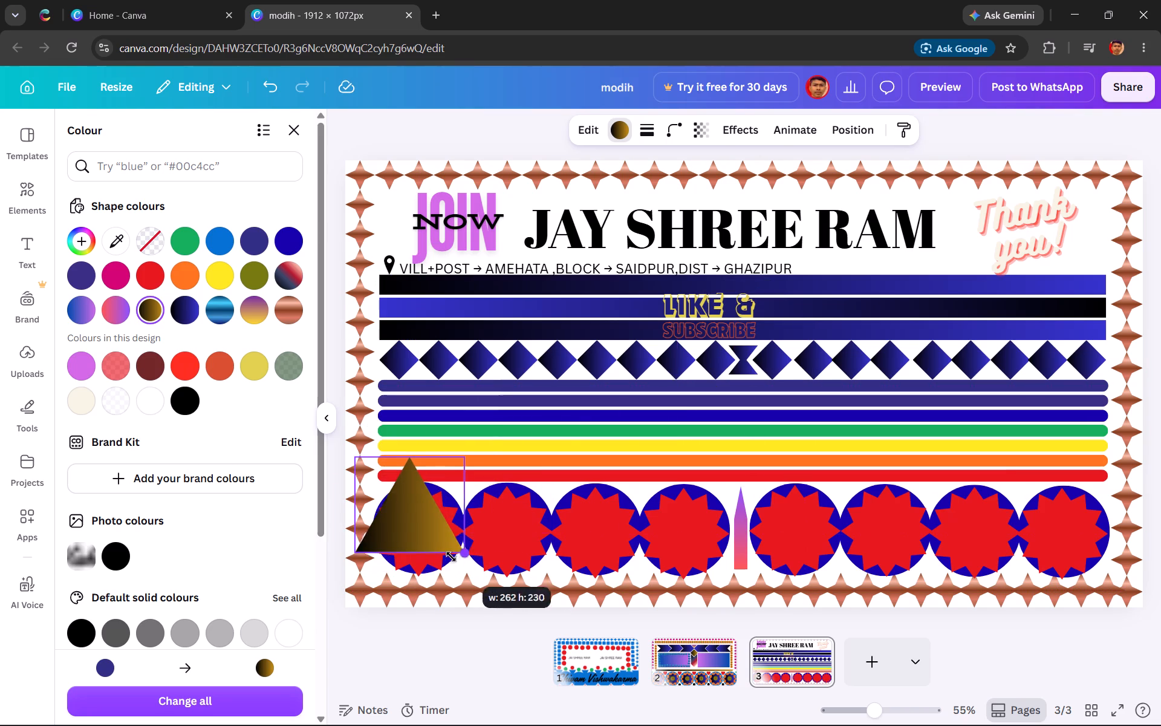
pyautogui.moveTo(451, 557); pyautogui.dragTo(447, 554)
pyautogui.moveTo(405, 520); pyautogui.dragTo(422, 540)
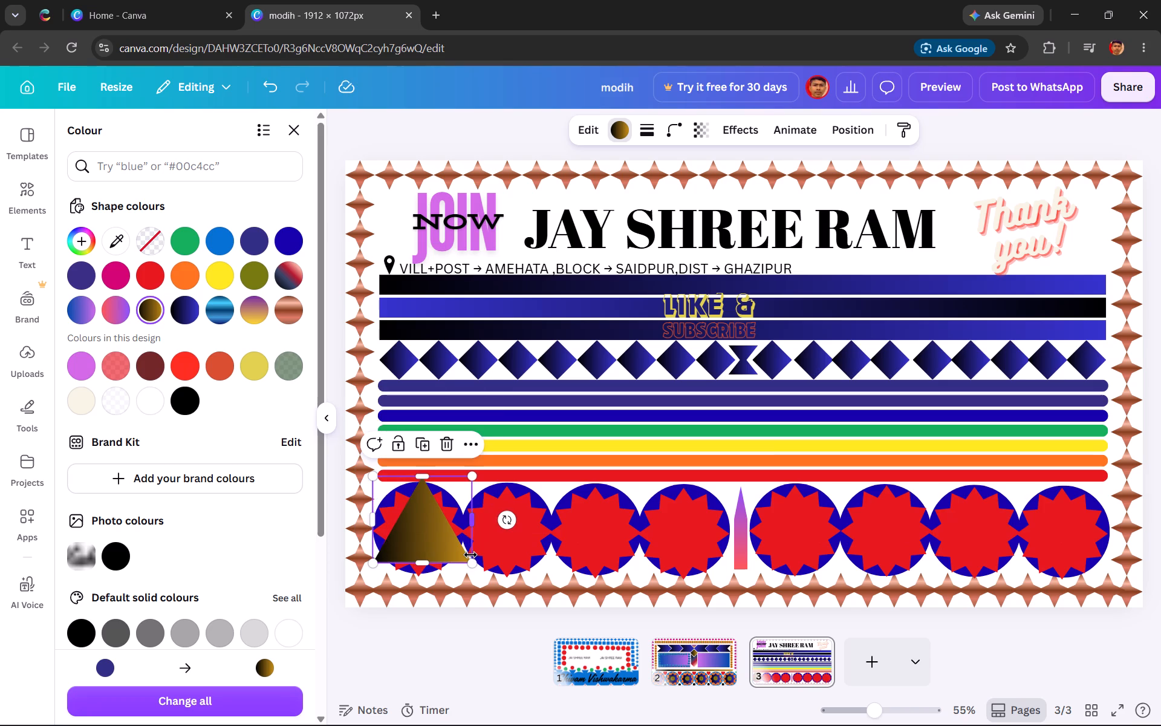
pyautogui.moveTo(470, 564); pyautogui.dragTo(441, 548)
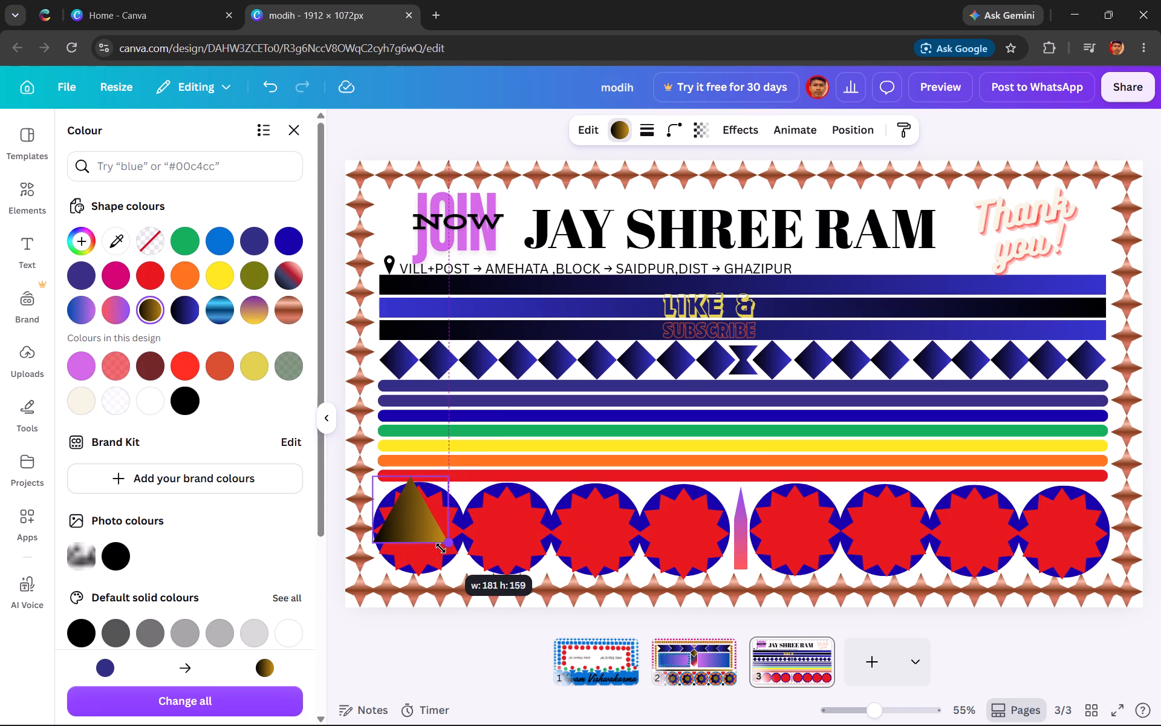
pyautogui.moveTo(441, 548); pyautogui.dragTo(446, 552)
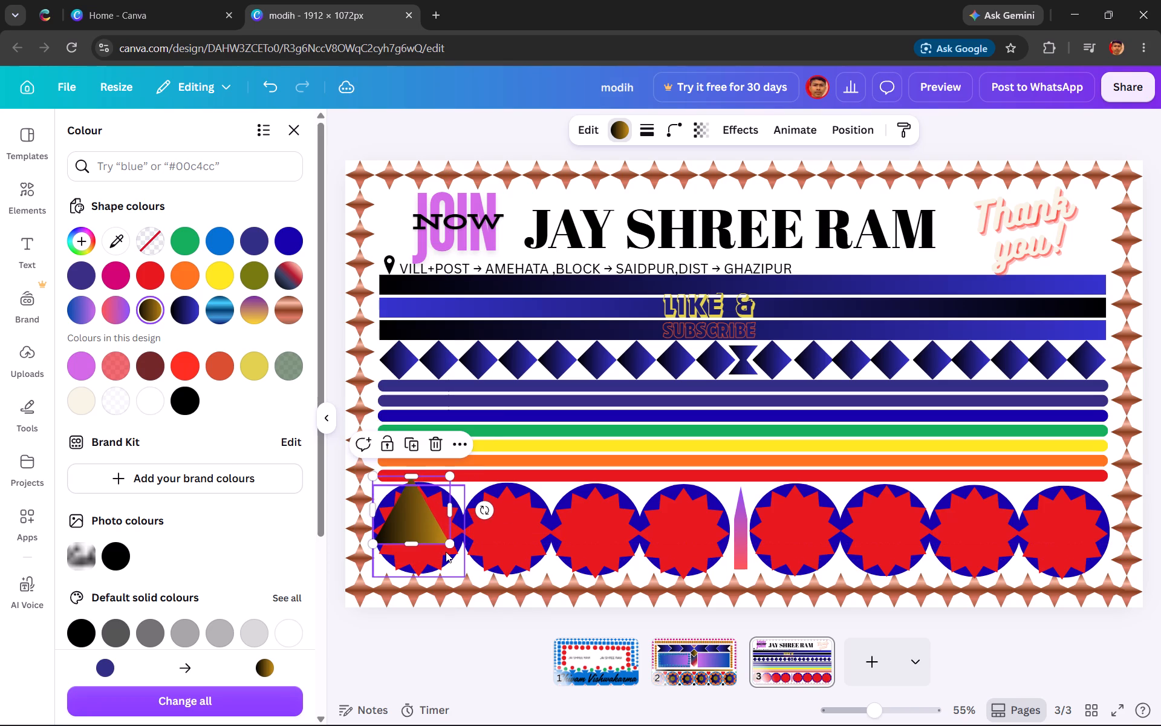
pyautogui.moveTo(417, 515); pyautogui.dragTo(427, 529)
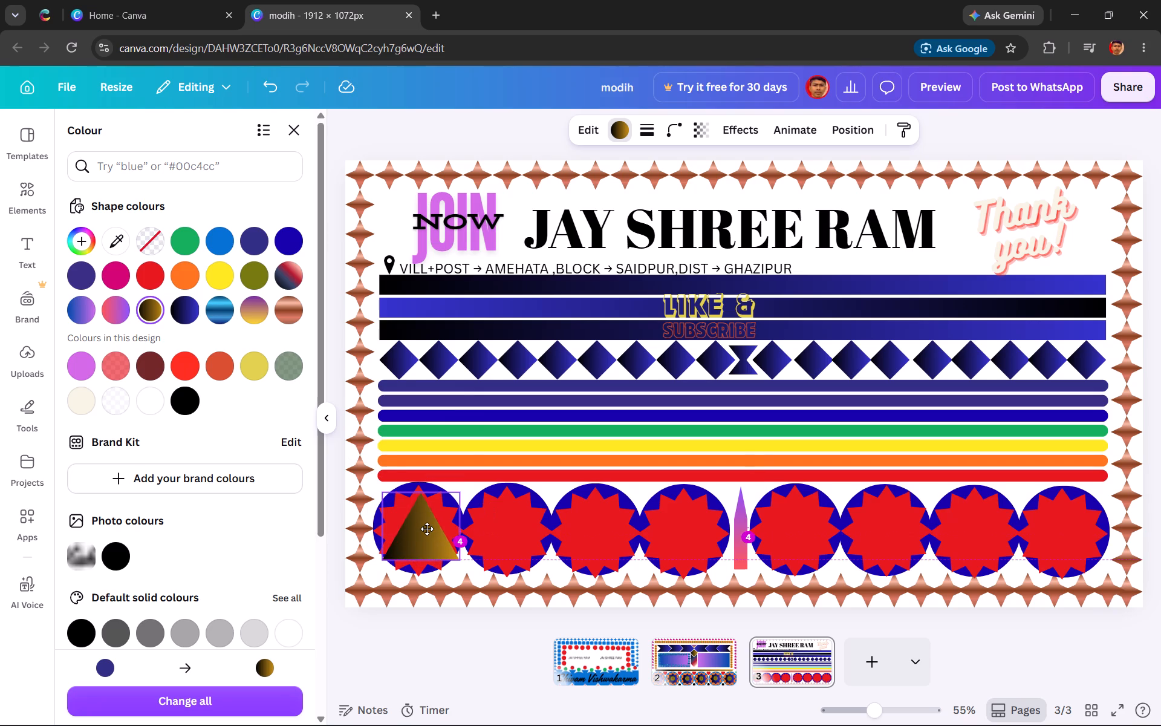
pyautogui.moveTo(427, 529); pyautogui.dragTo(423, 525)
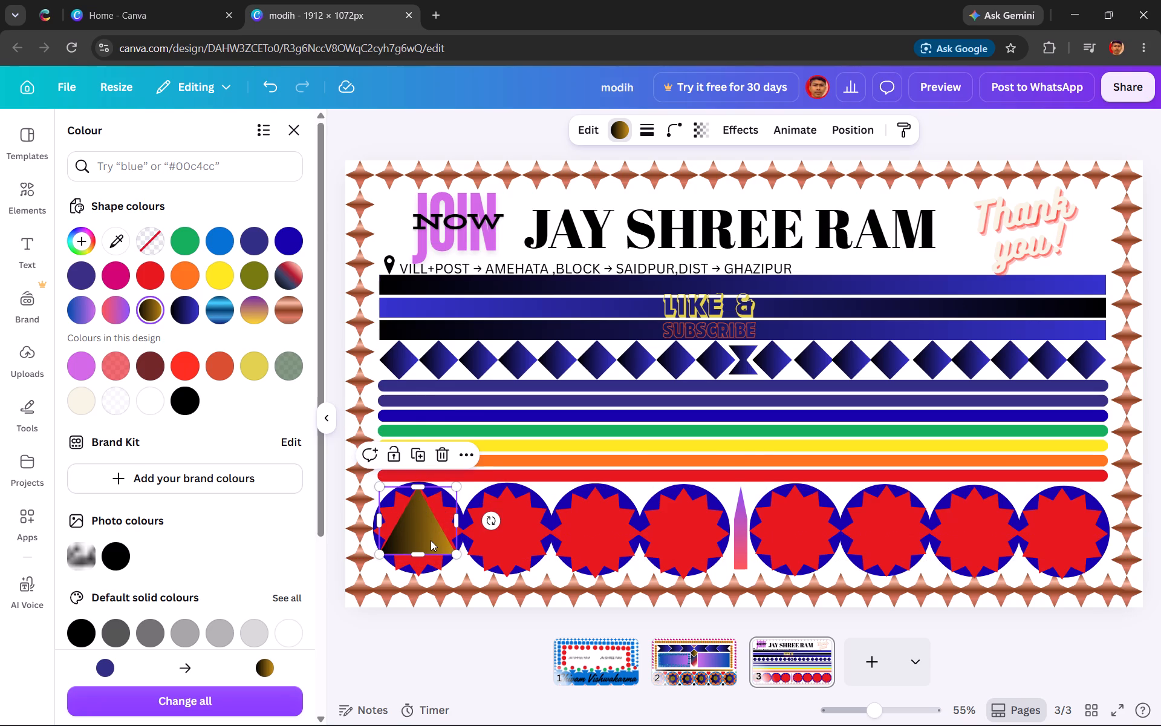
# Shrink the triangle further and centre it inside the first circle's red starburst.
pyautogui.moveTo(459, 556); pyautogui.dragTo(434, 541)
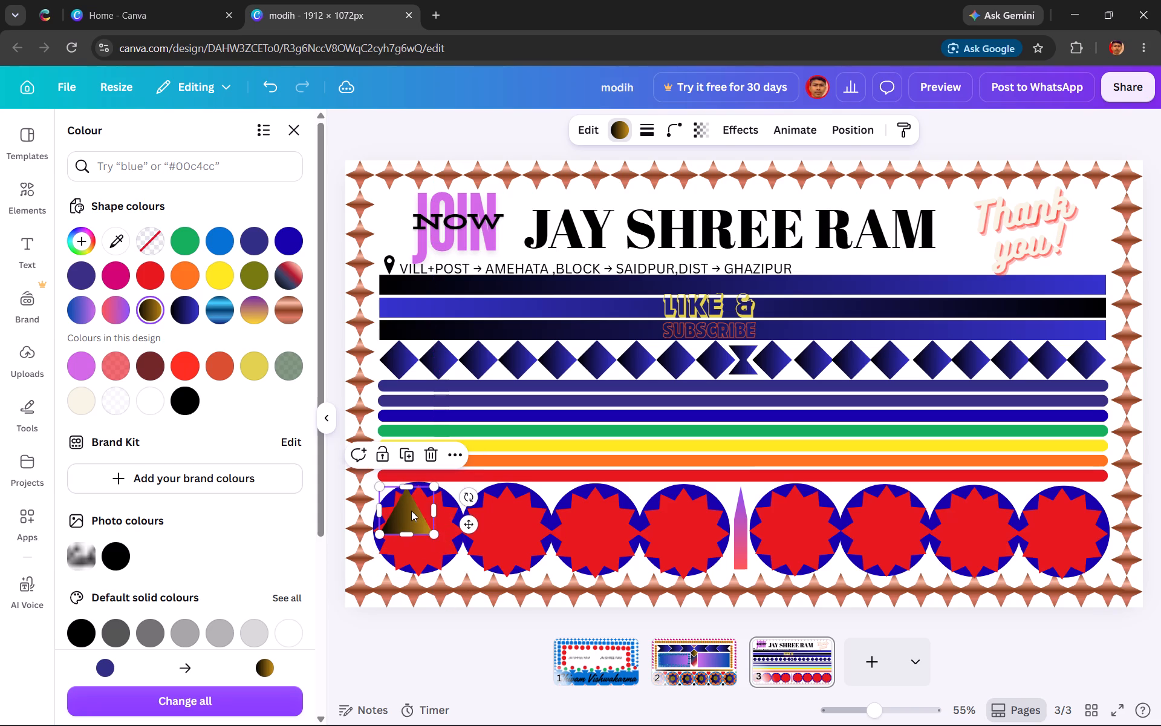
pyautogui.moveTo(411, 511); pyautogui.dragTo(422, 528)
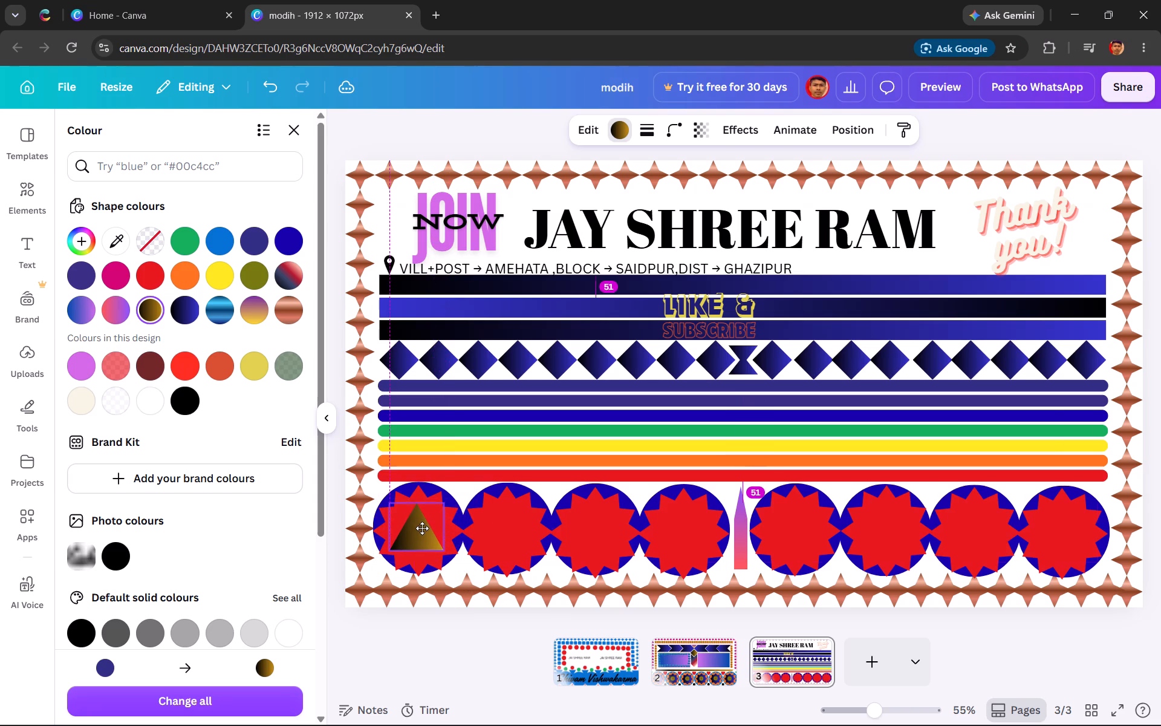
pyautogui.moveTo(422, 528); pyautogui.dragTo(423, 529)
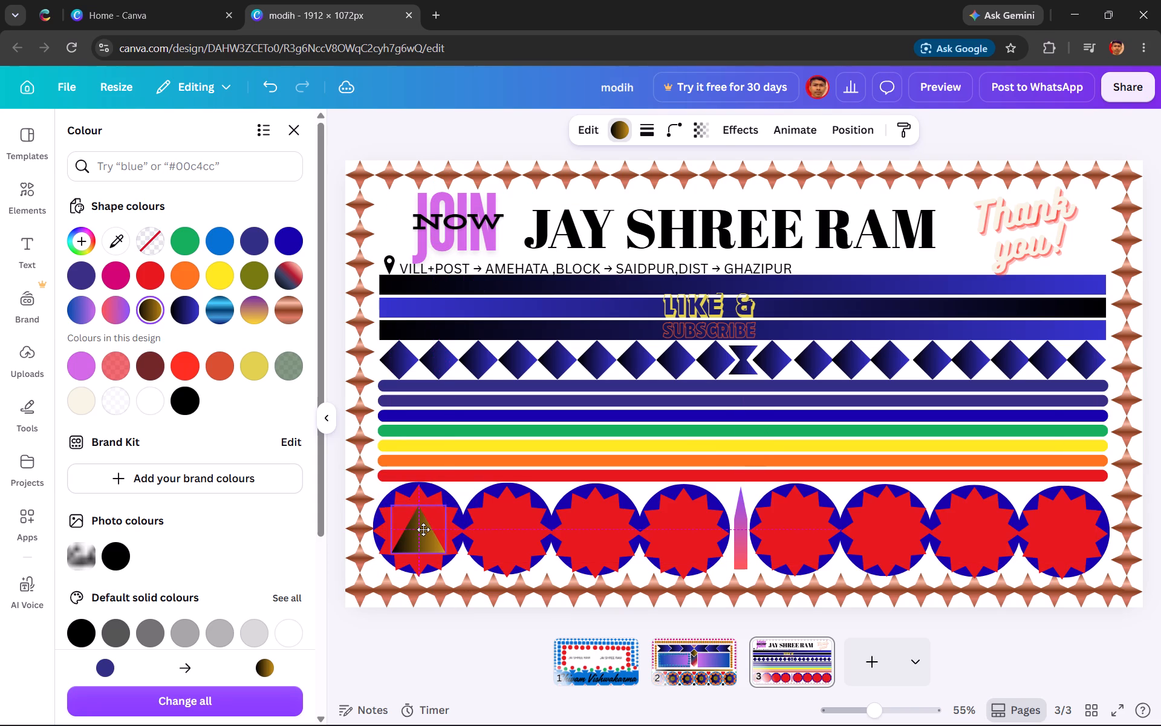
pyautogui.moveTo(423, 529); pyautogui.dragTo(423, 530)
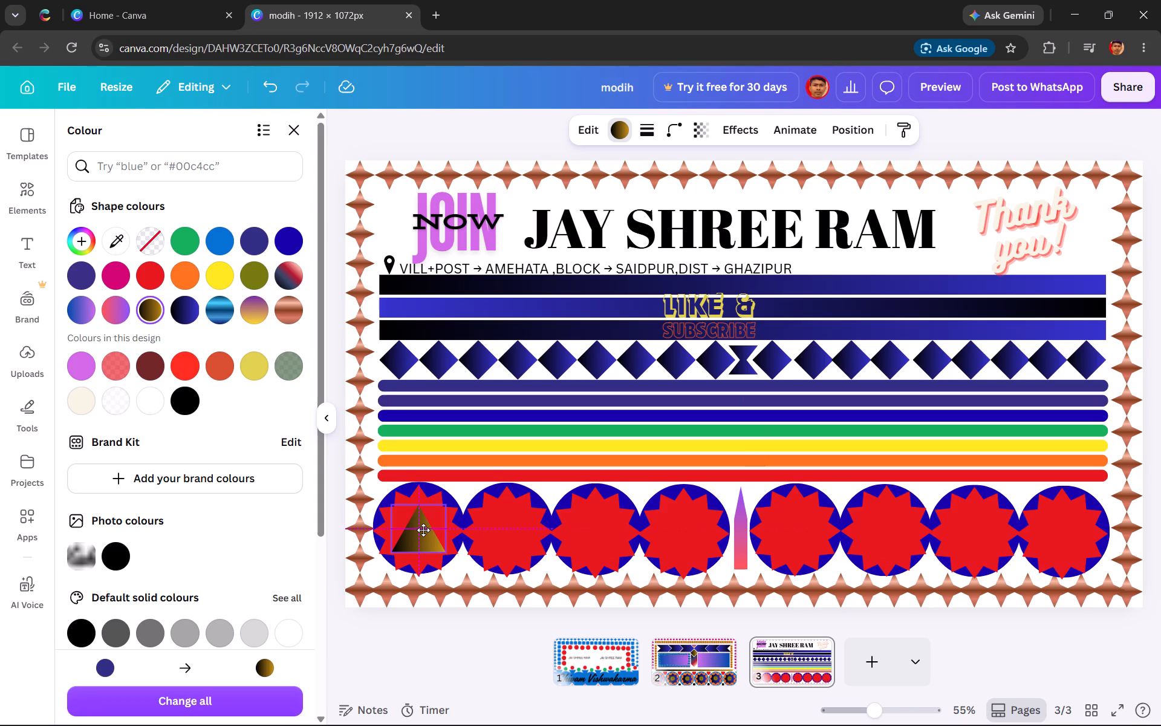
pyautogui.moveTo(423, 530); pyautogui.dragTo(424, 530)
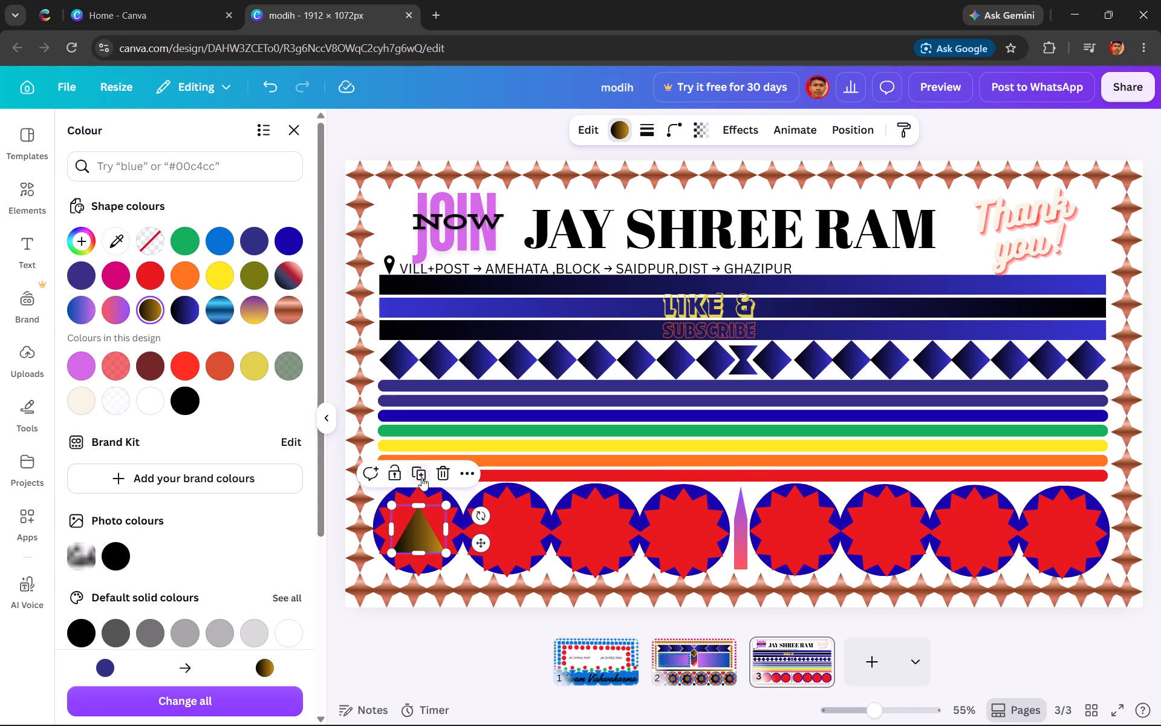
# Duplicate the gradient triangle and centre the copy on the second red circle.
pyautogui.click(421, 477)
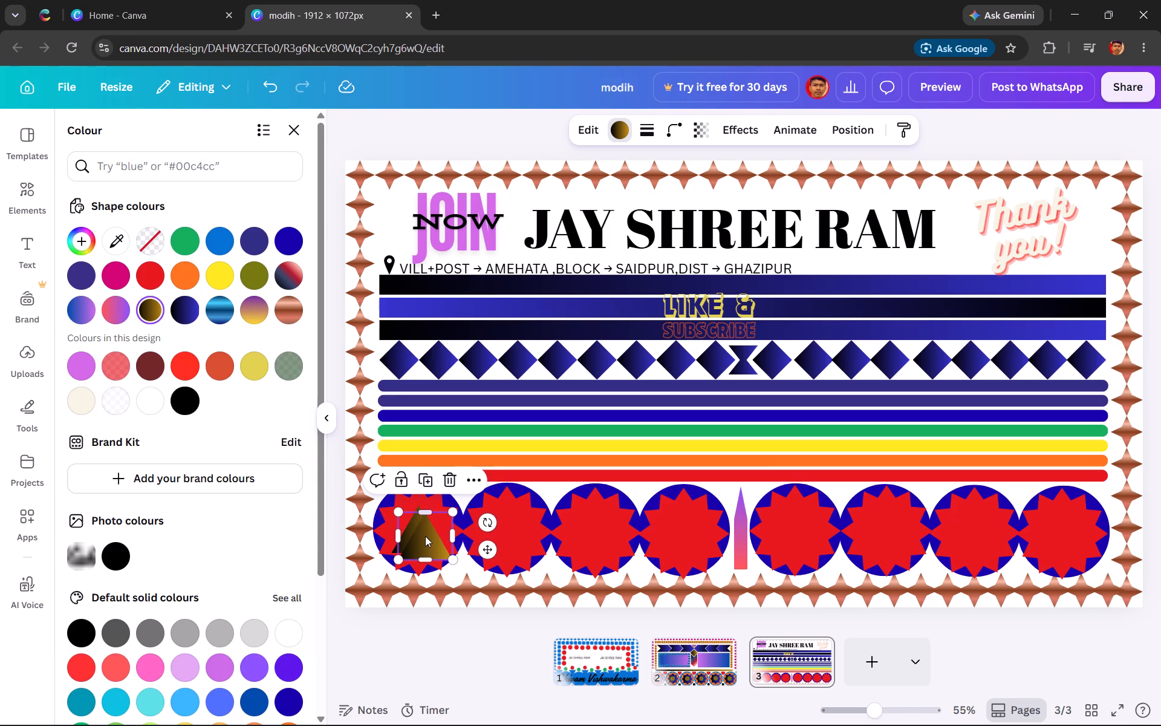
pyautogui.moveTo(425, 536); pyautogui.dragTo(504, 524)
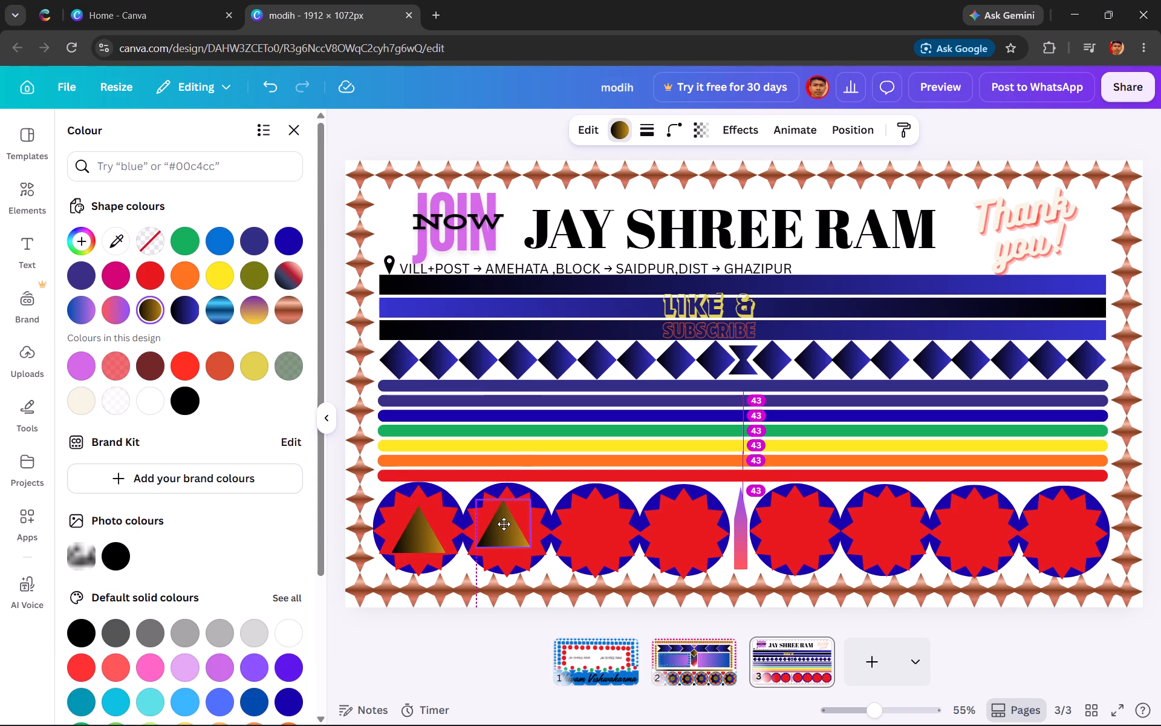
pyautogui.moveTo(504, 524); pyautogui.dragTo(506, 526)
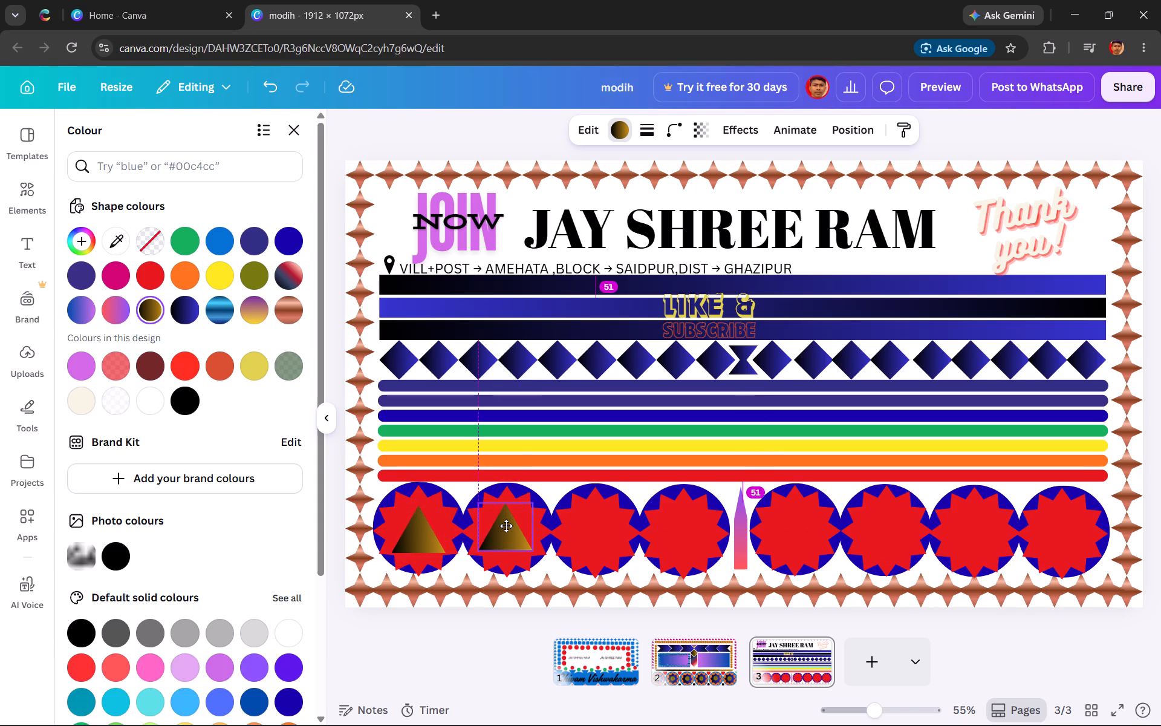
pyautogui.moveTo(506, 526); pyautogui.dragTo(506, 527)
pyautogui.moveTo(506, 527); pyautogui.dragTo(507, 529)
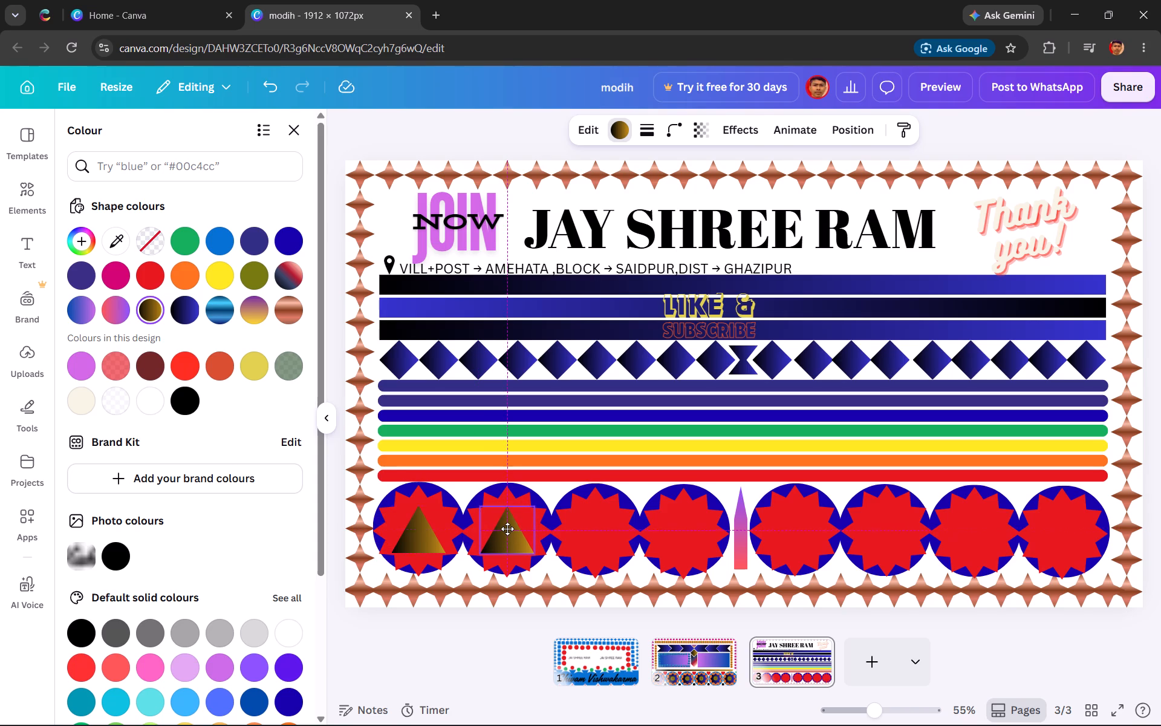
pyautogui.moveTo(507, 529); pyautogui.dragTo(504, 528)
pyautogui.click(504, 528)
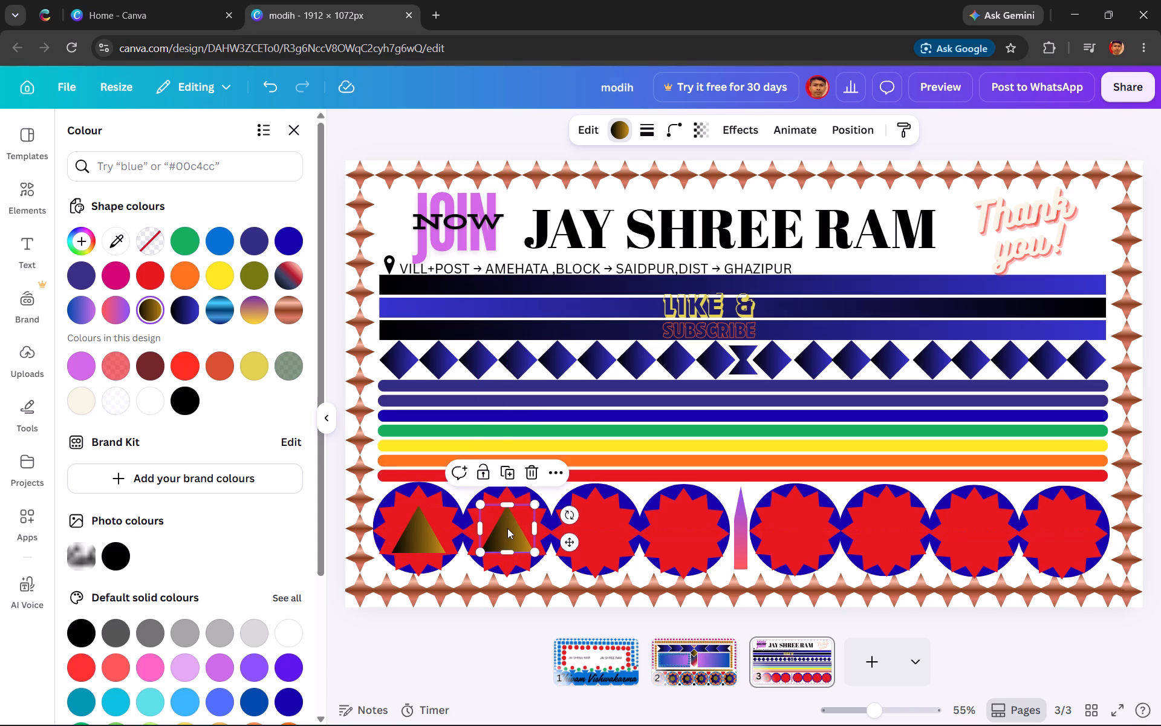
# Duplicate the triangle onto the third, fourth and fifth red circles, adjusting the fifth copy to sit in the middle of its circle.
pyautogui.click(509, 467)
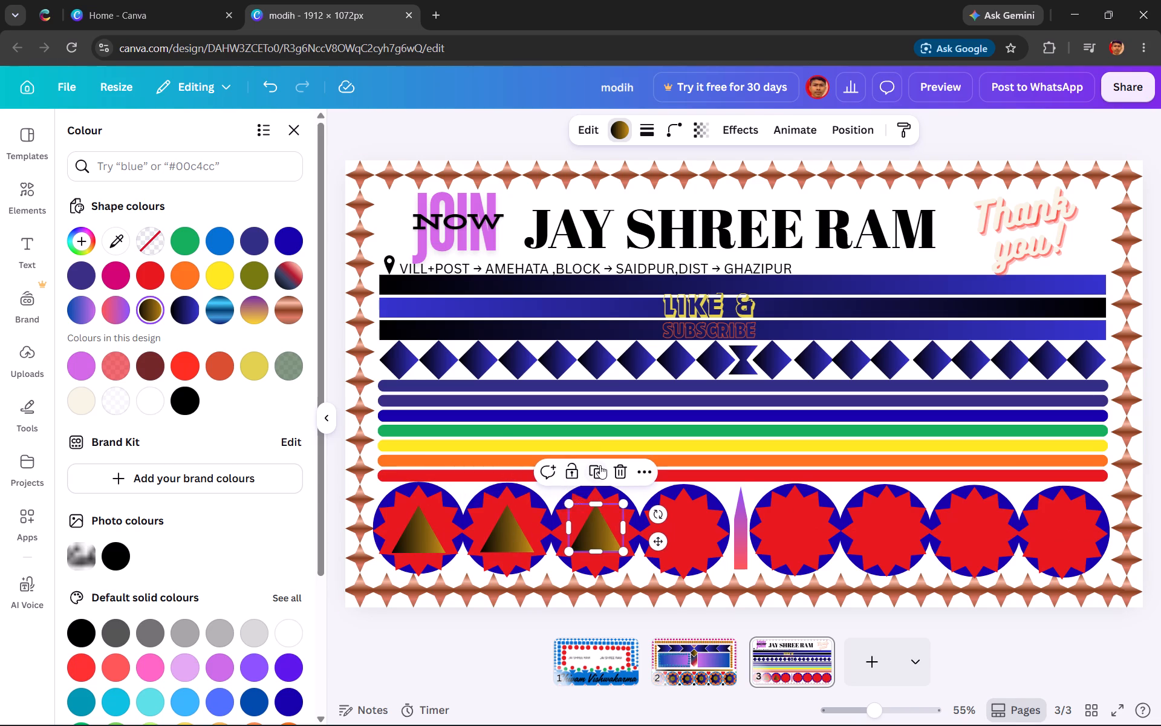
pyautogui.click(600, 466)
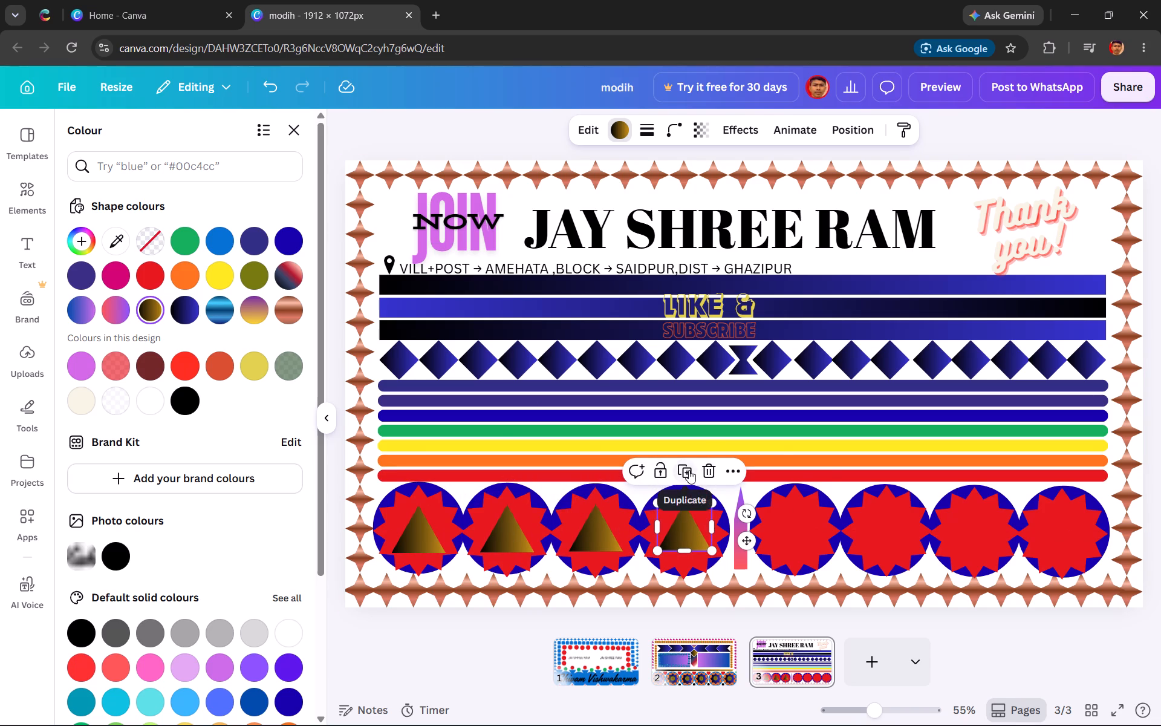
pyautogui.click(689, 470)
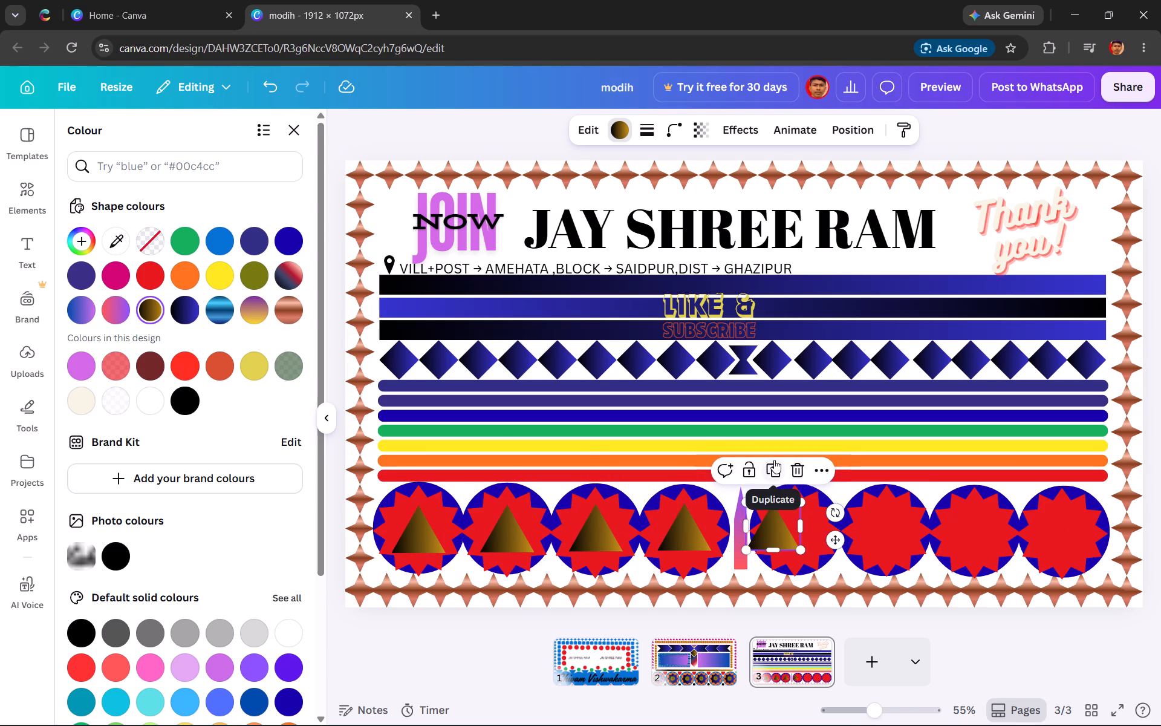
pyautogui.moveTo(774, 526); pyautogui.dragTo(787, 526)
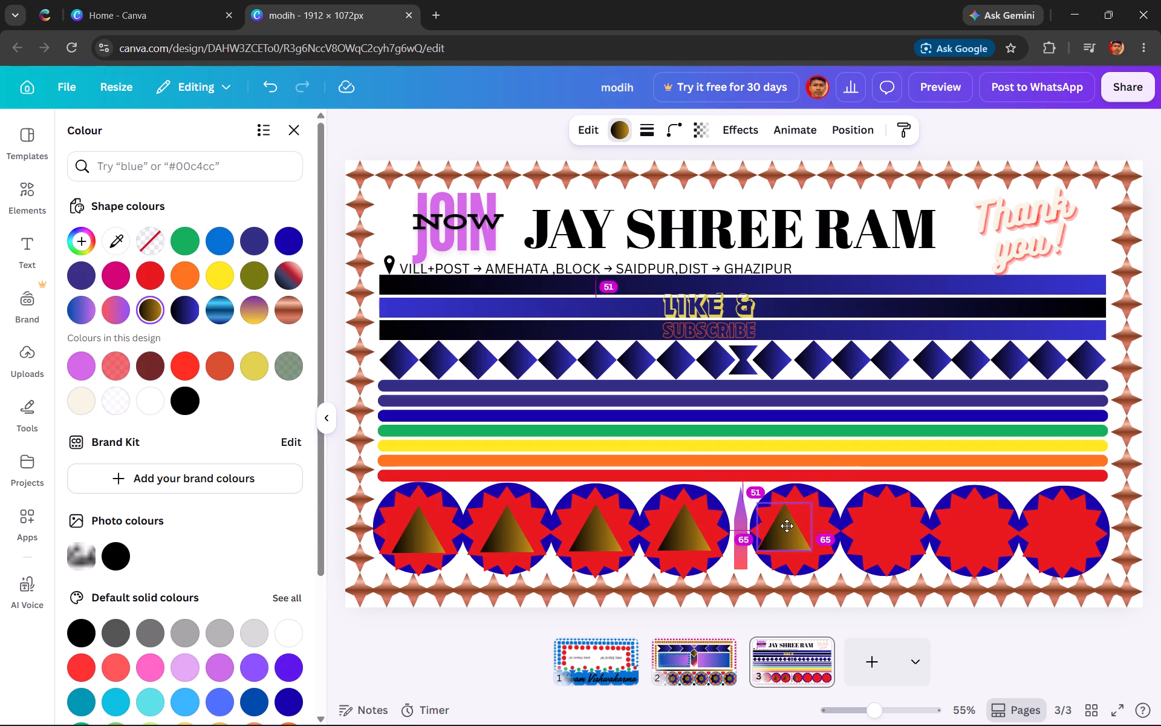
pyautogui.moveTo(787, 526); pyautogui.dragTo(794, 526)
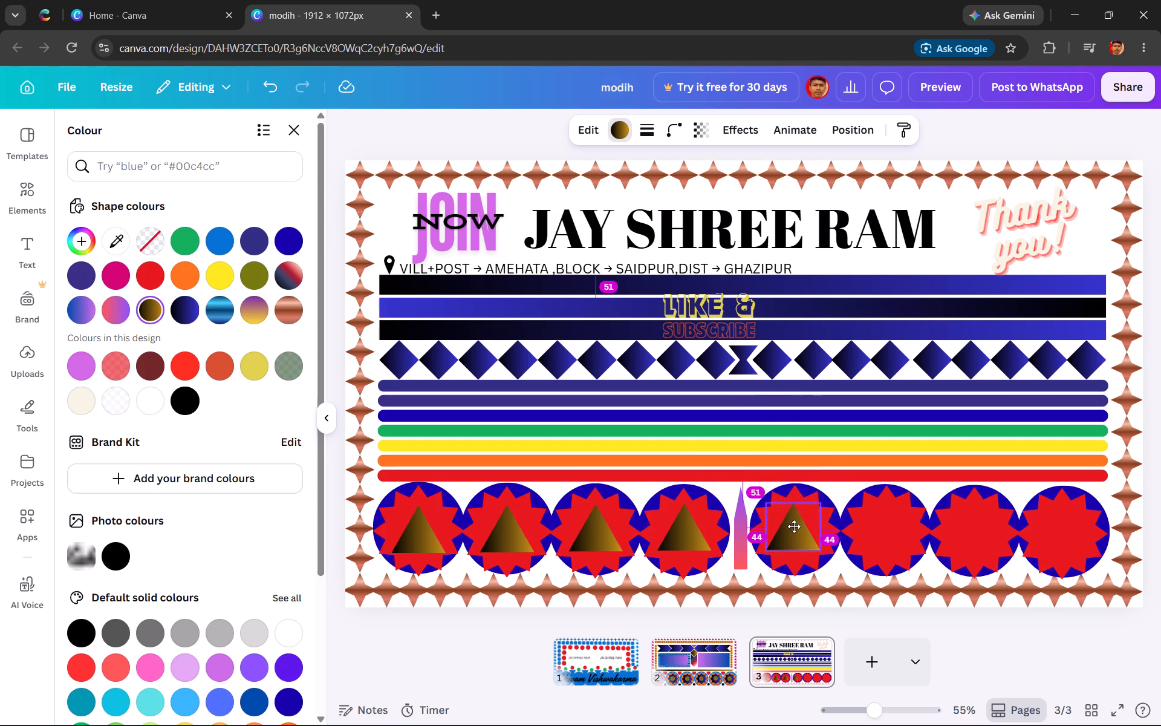
pyautogui.moveTo(794, 526); pyautogui.dragTo(795, 526)
pyautogui.moveTo(795, 526); pyautogui.dragTo(795, 526)
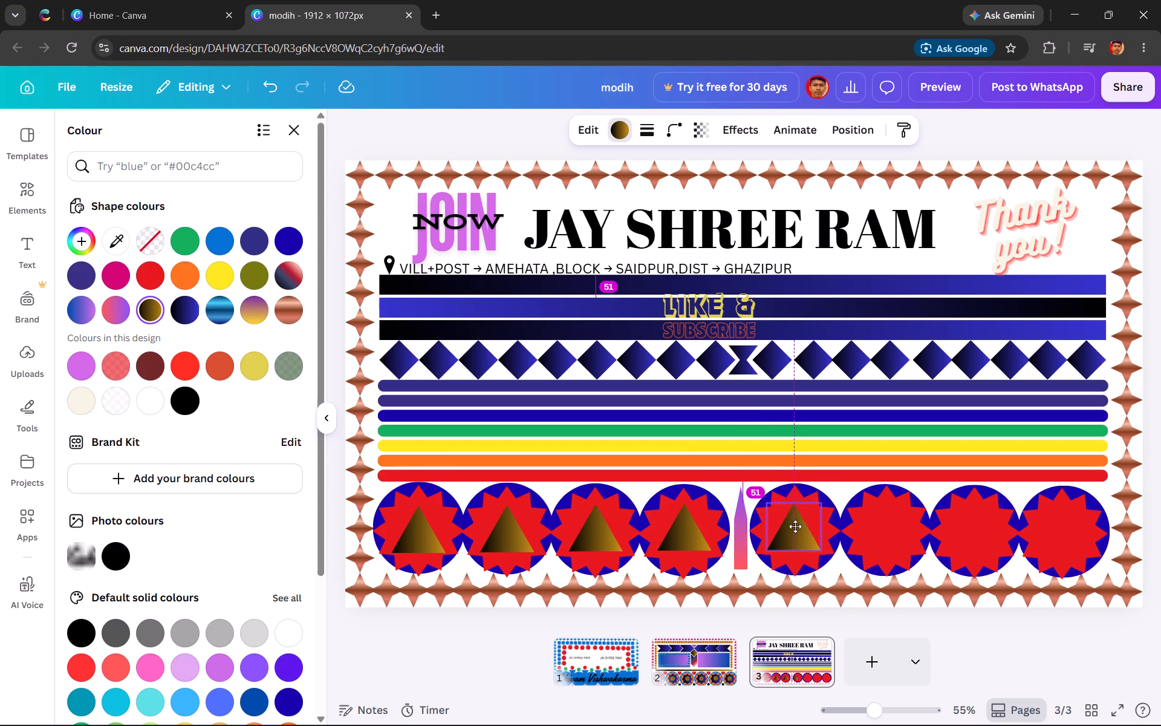
pyautogui.moveTo(795, 526); pyautogui.dragTo(798, 524)
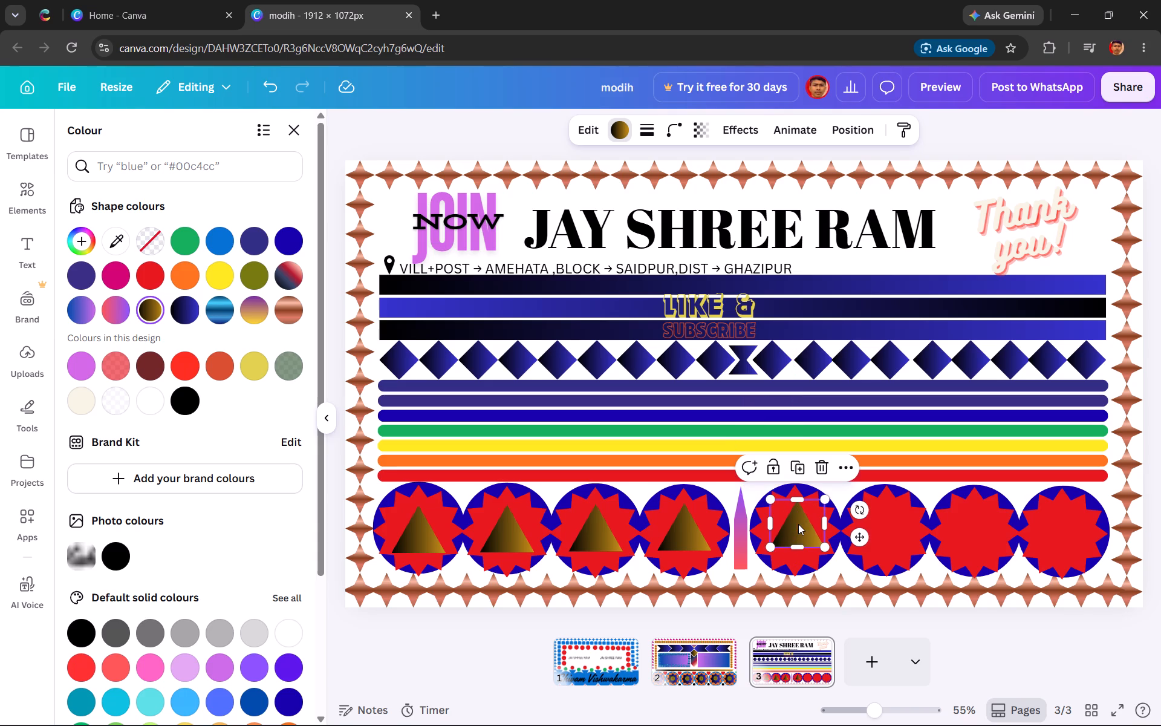
# Duplicate the gradient triangle onto the sixth, seventh and eighth red circles, placing each copy in the middle of its circle.
pyautogui.click(799, 473)
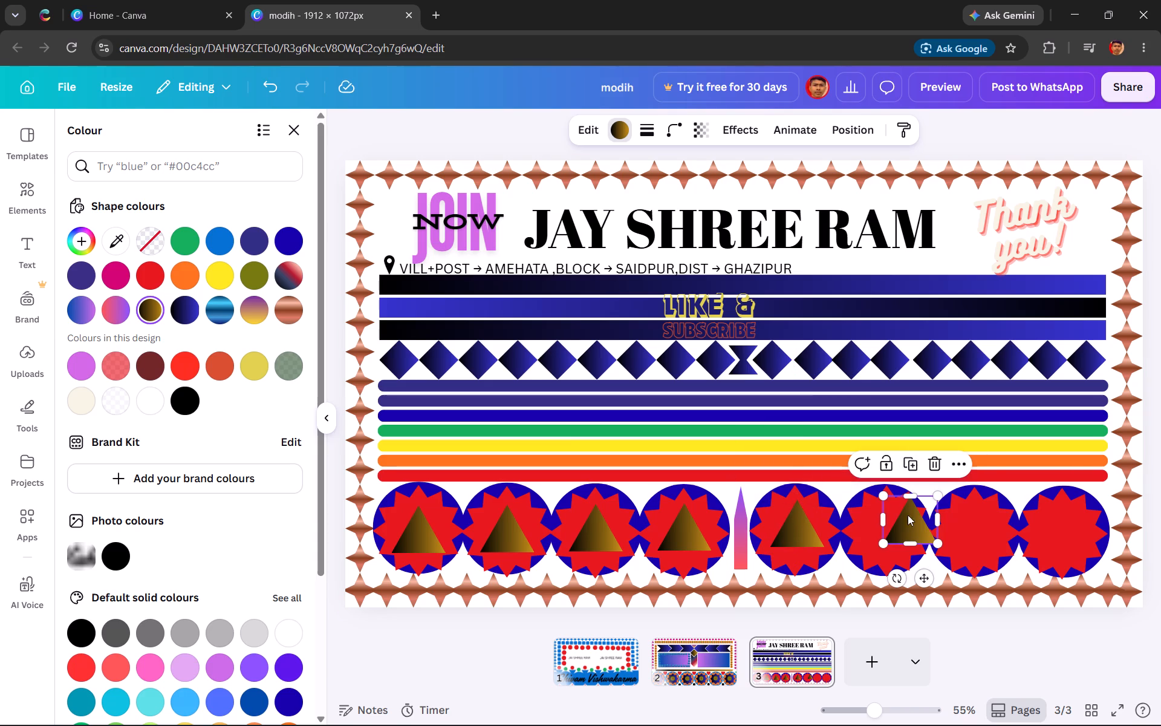
pyautogui.moveTo(908, 526); pyautogui.dragTo(882, 528)
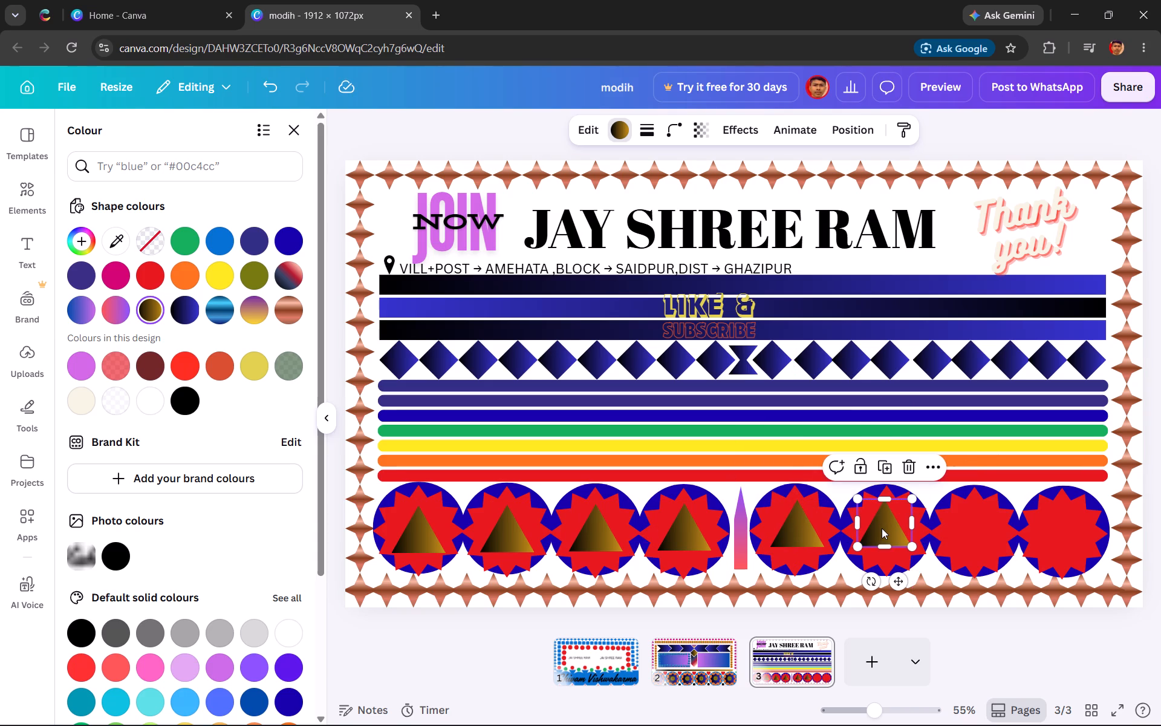
pyautogui.click(883, 470)
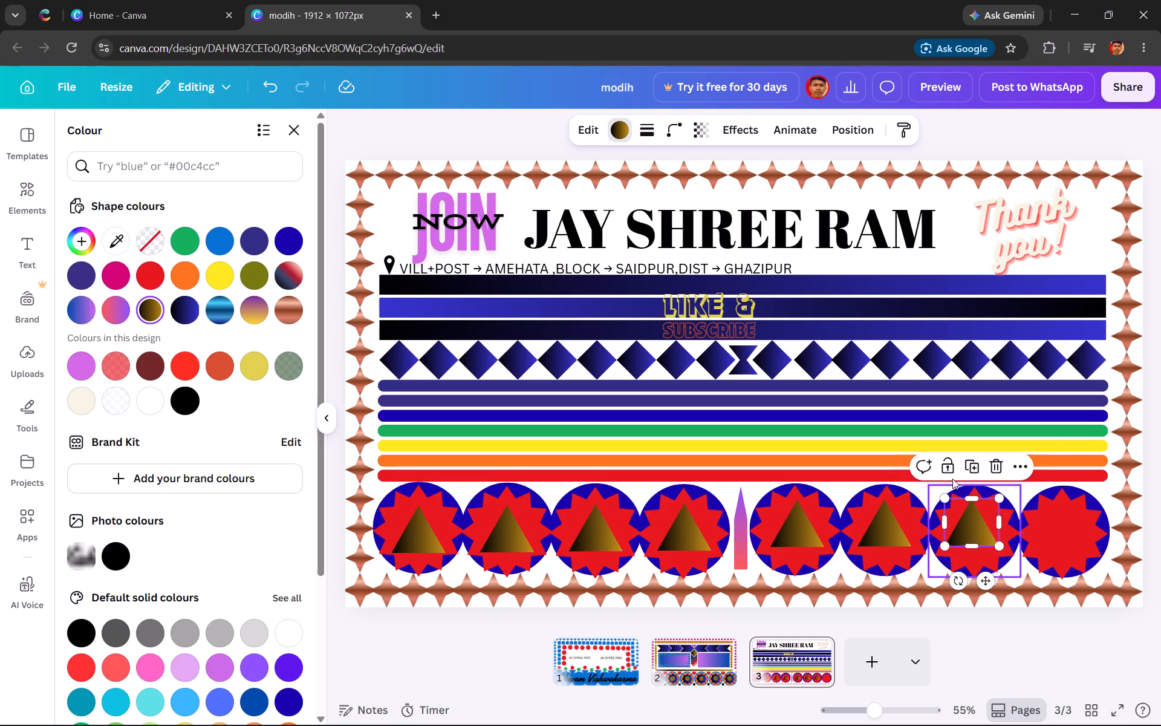
pyautogui.click(967, 468)
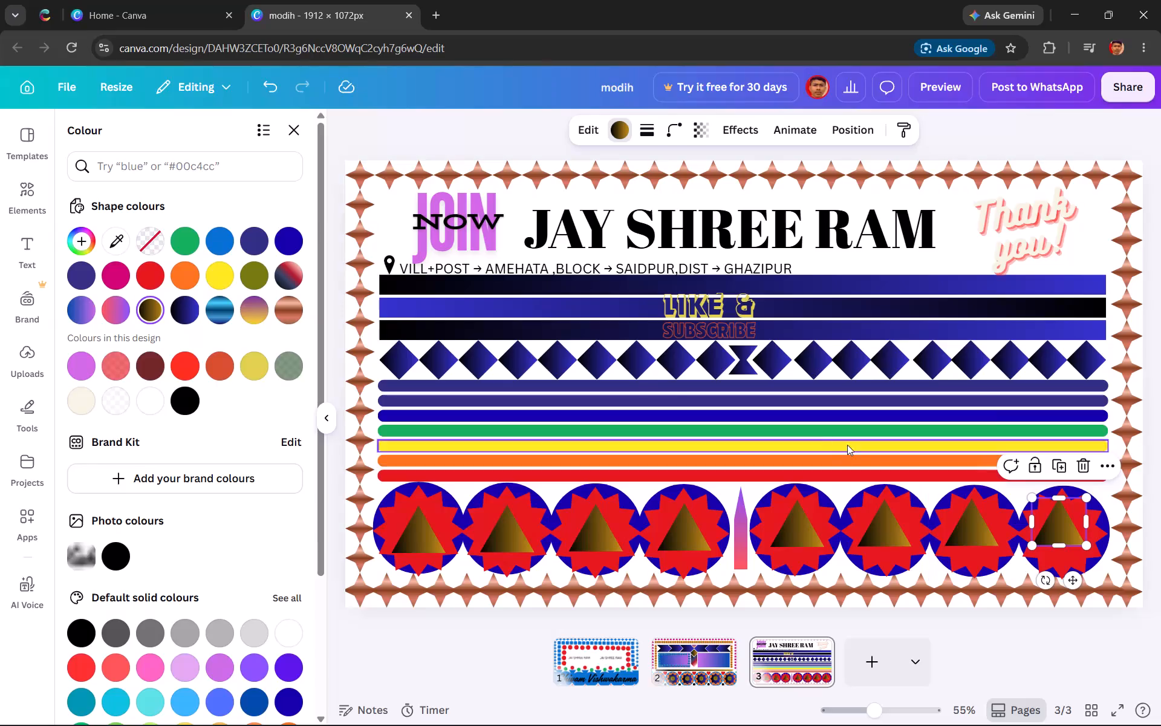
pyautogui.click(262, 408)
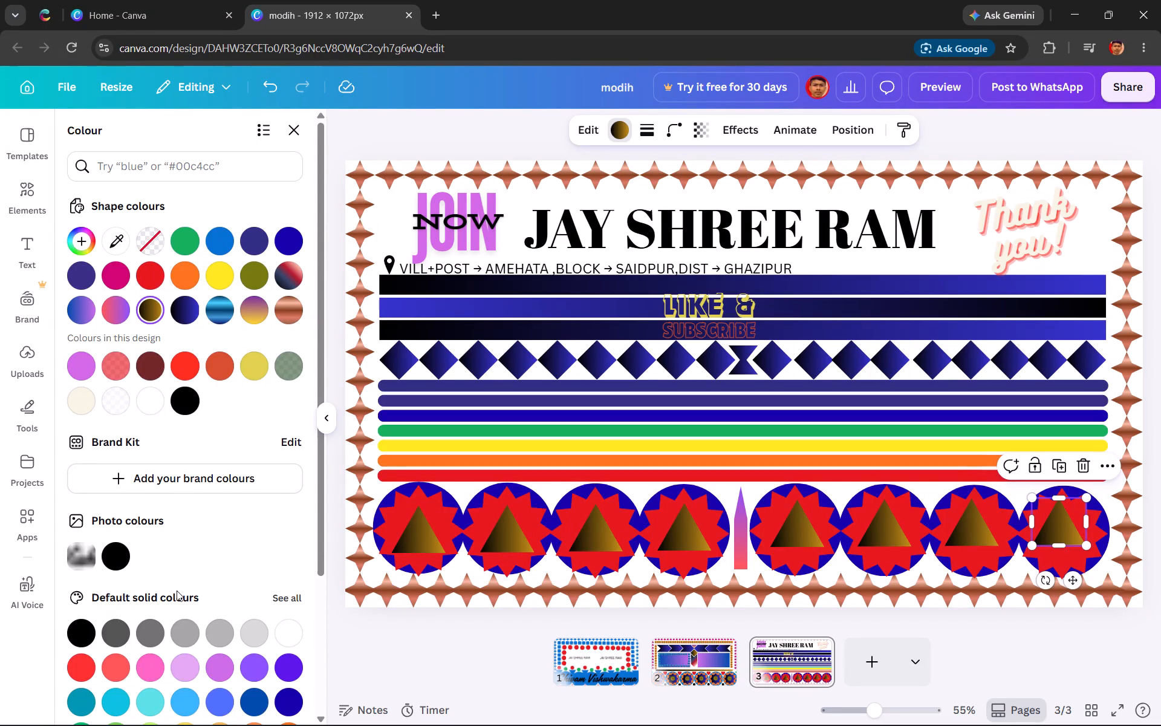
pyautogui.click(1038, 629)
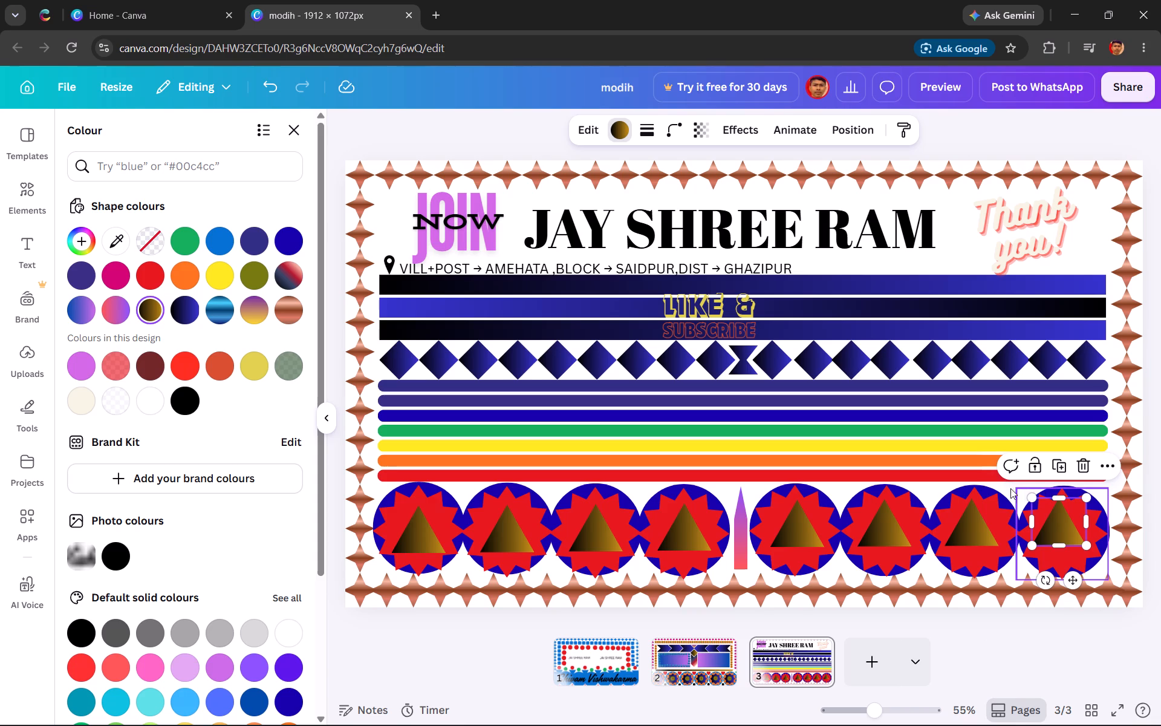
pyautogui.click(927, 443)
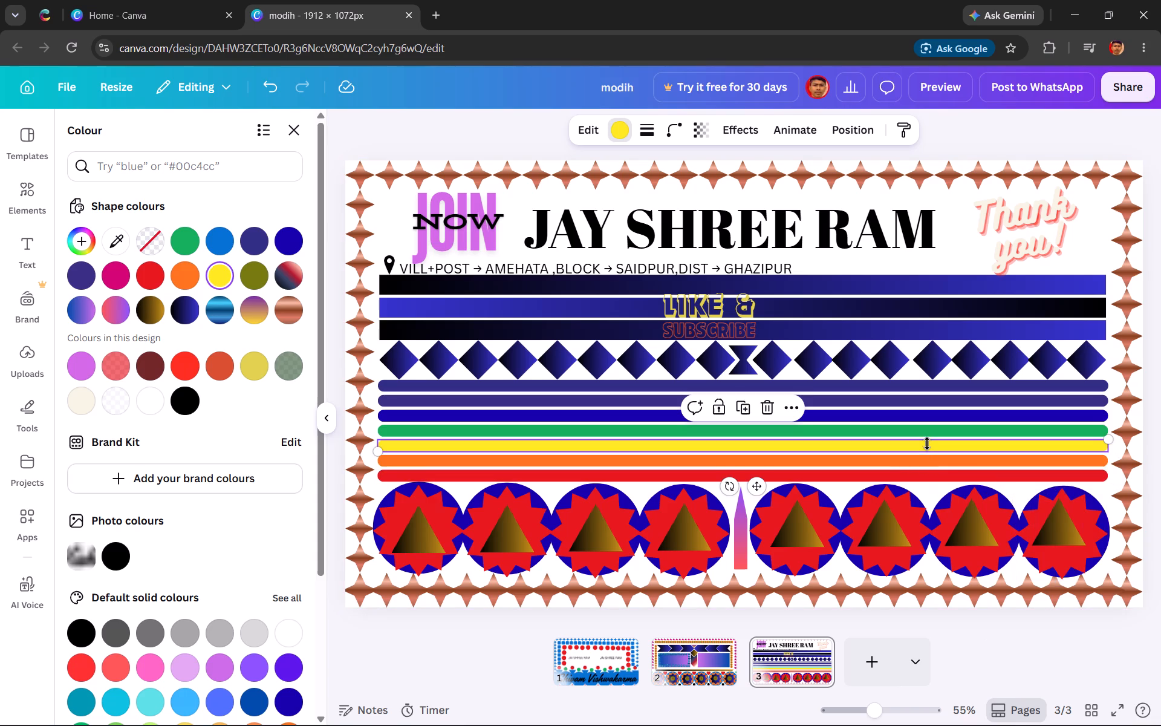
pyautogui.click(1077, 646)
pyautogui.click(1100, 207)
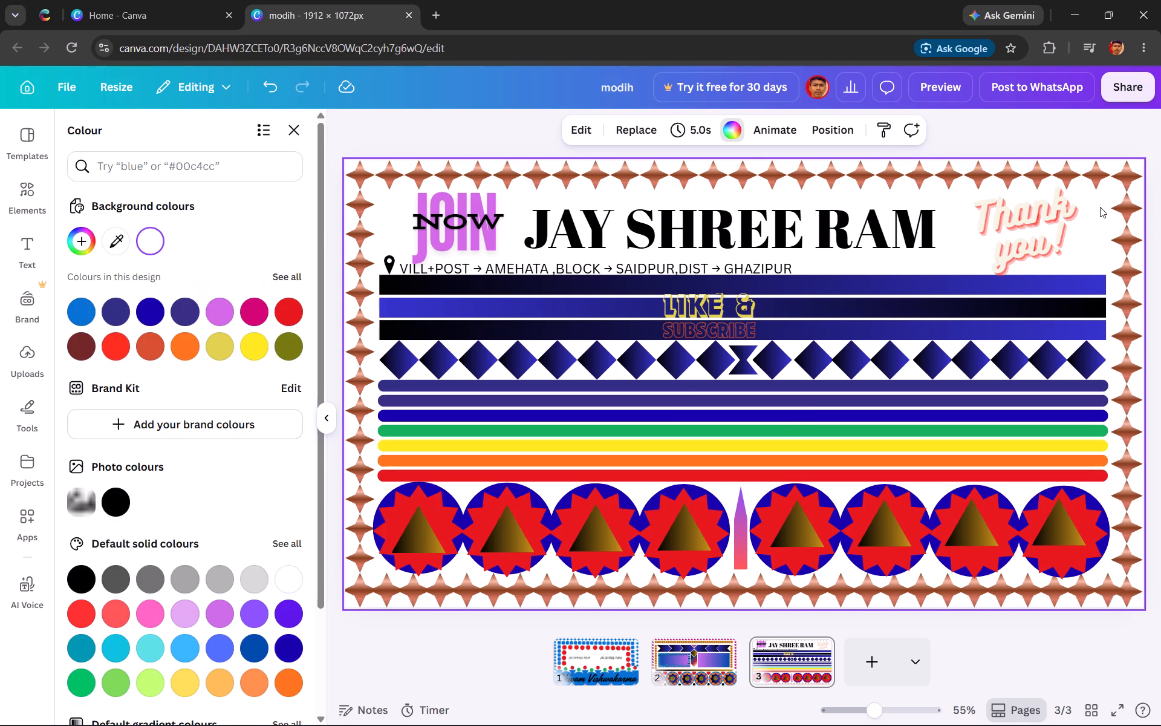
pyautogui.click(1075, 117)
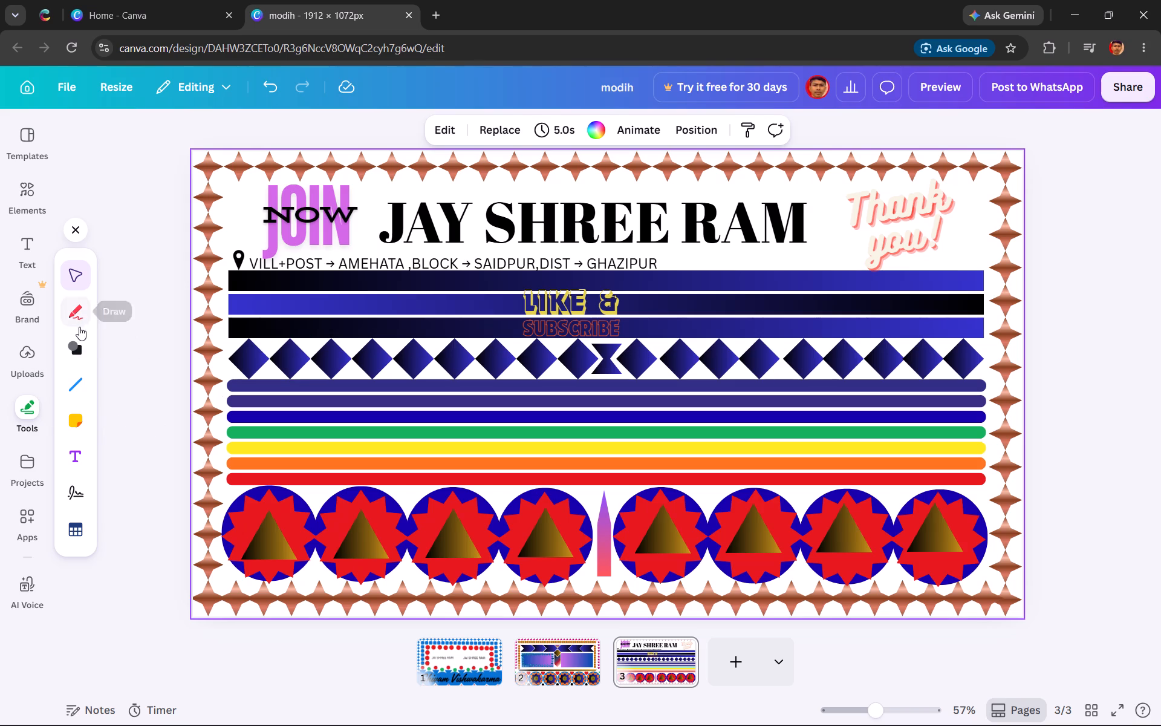
# Add a circle shape to page 3 and fill it with Yellow #ffe91f.
pyautogui.click(74, 347)
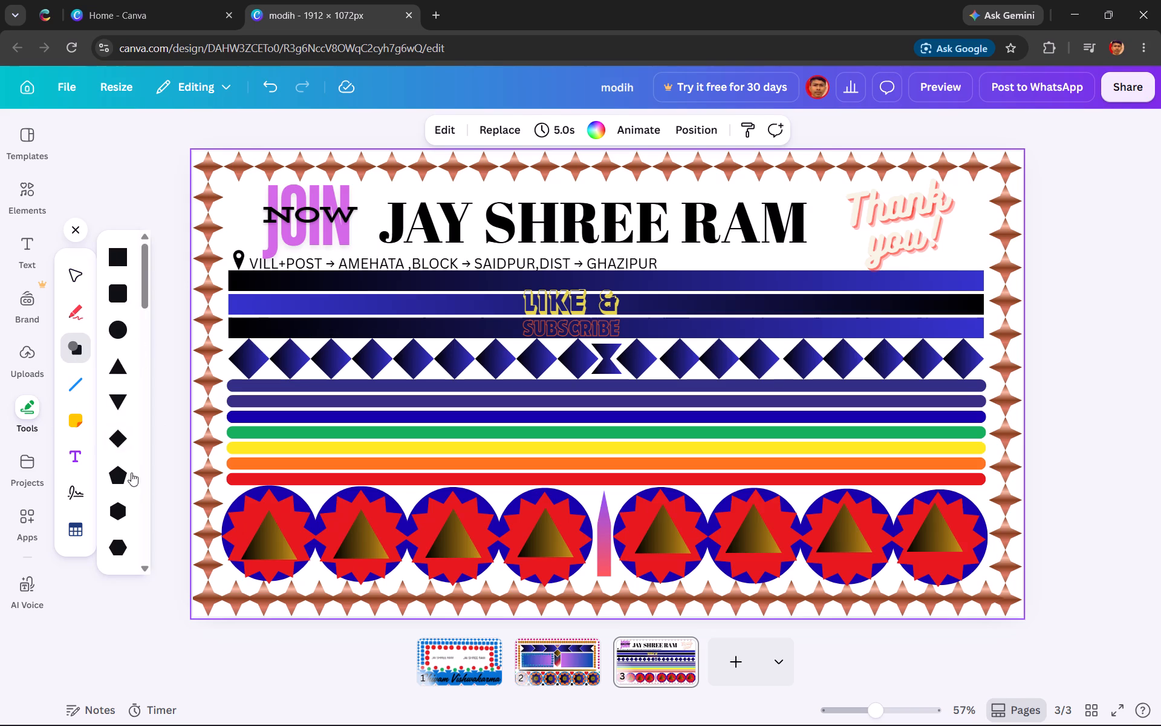
pyautogui.scroll(-2, 131, 484)
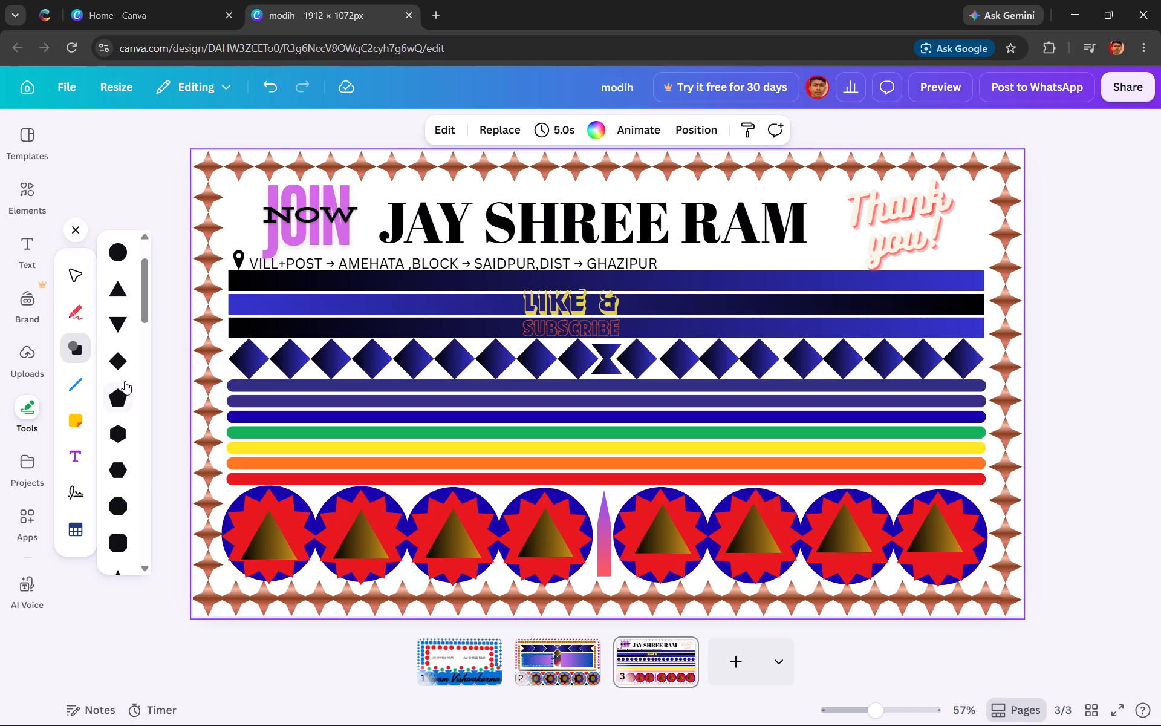
pyautogui.click(125, 243)
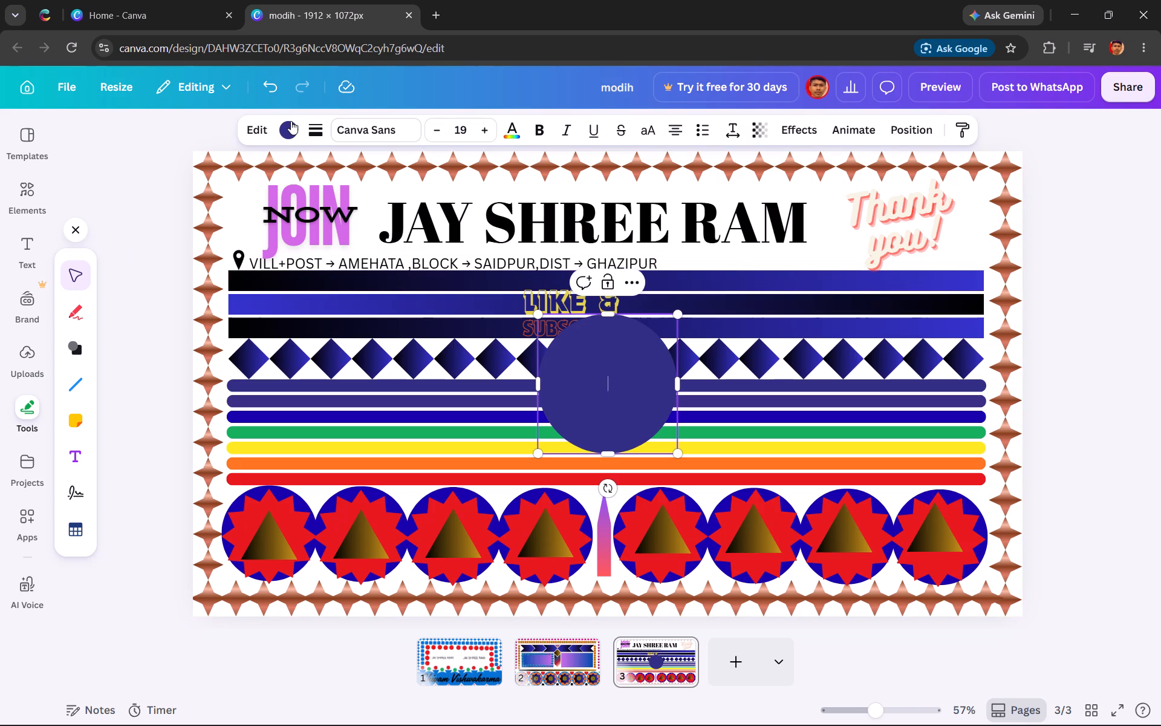
pyautogui.click(290, 131)
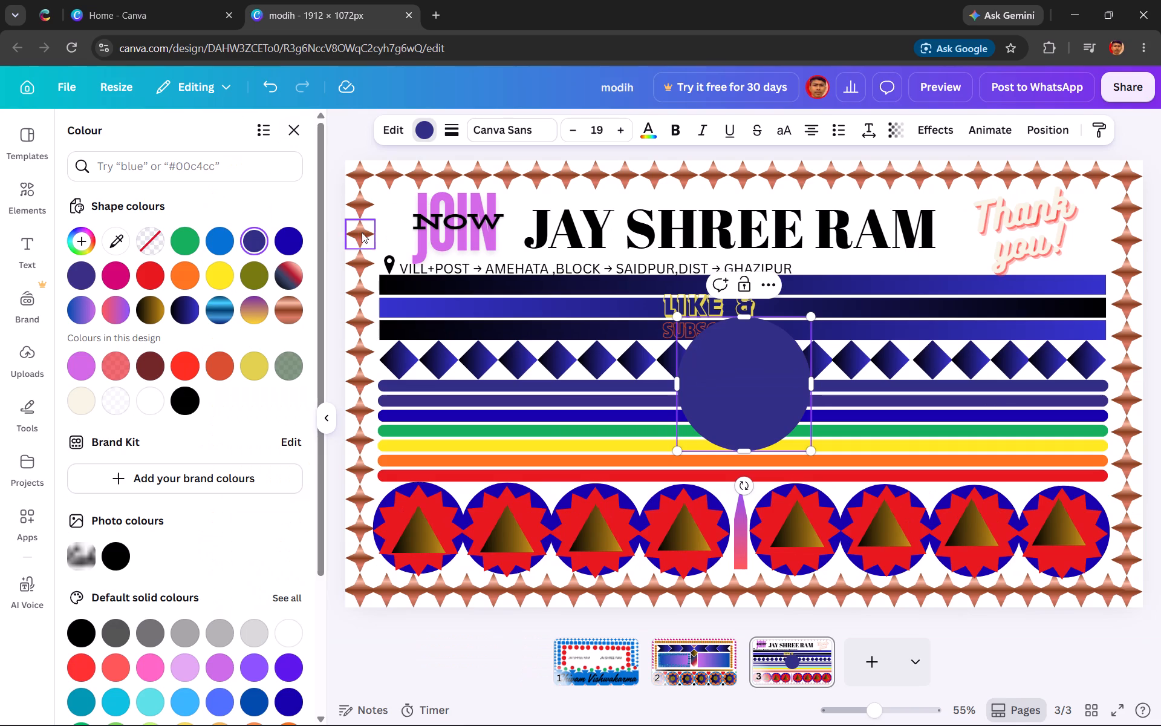
pyautogui.click(219, 265)
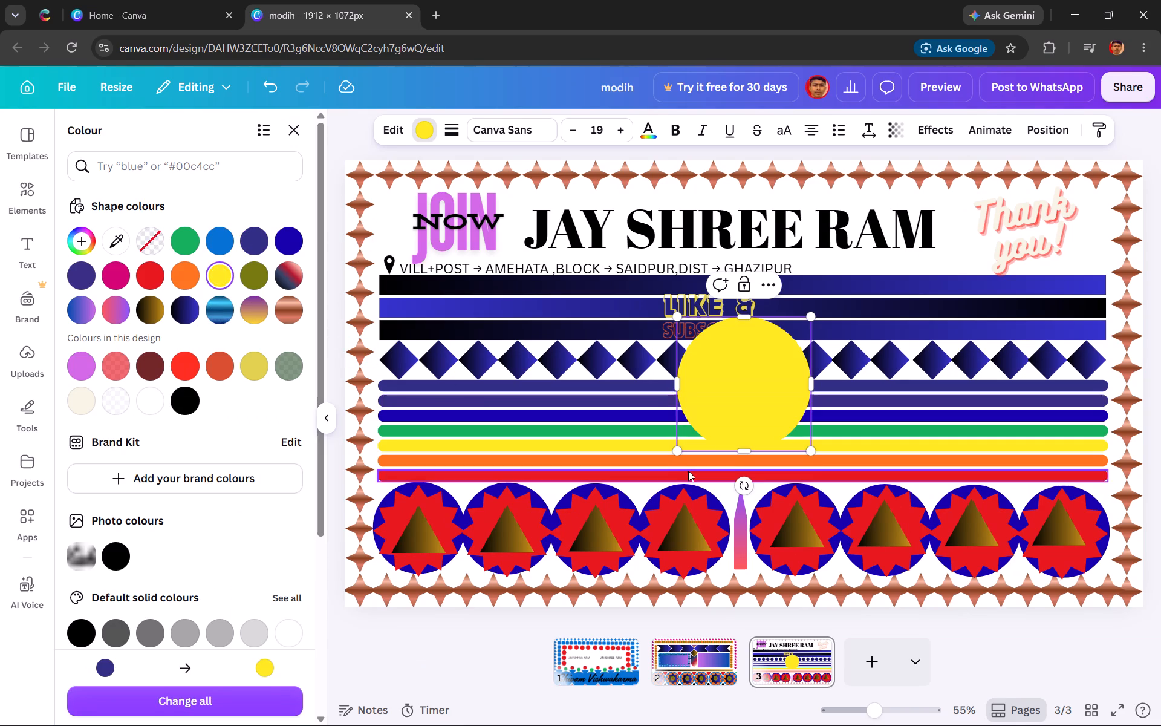
# Shrink the yellow circle to a small dot slightly under 68 × 68.
pyautogui.moveTo(813, 454); pyautogui.dragTo(700, 357)
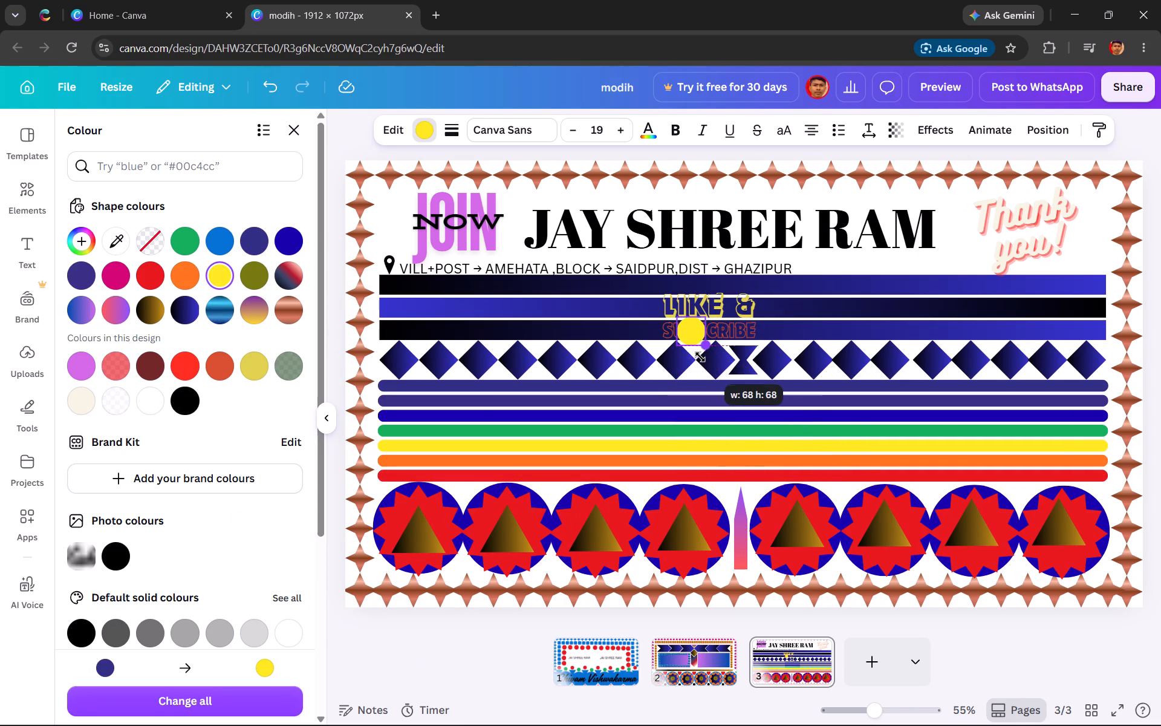
pyautogui.moveTo(700, 357); pyautogui.dragTo(695, 352)
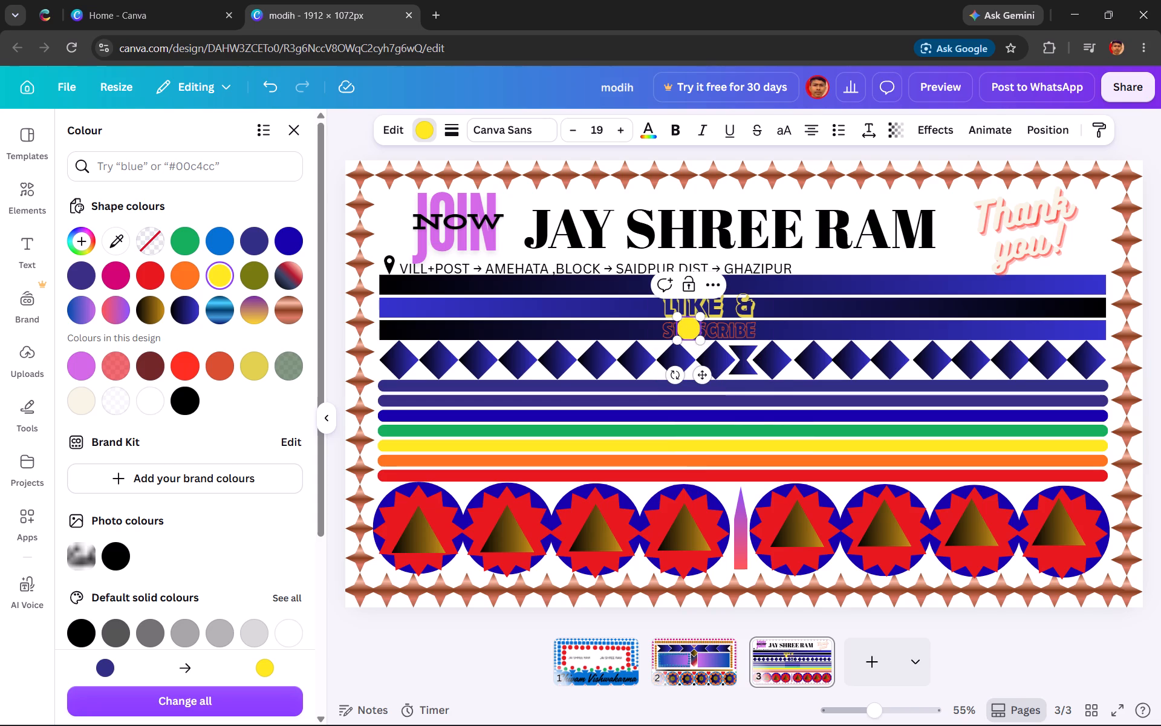
pyautogui.click(255, 405)
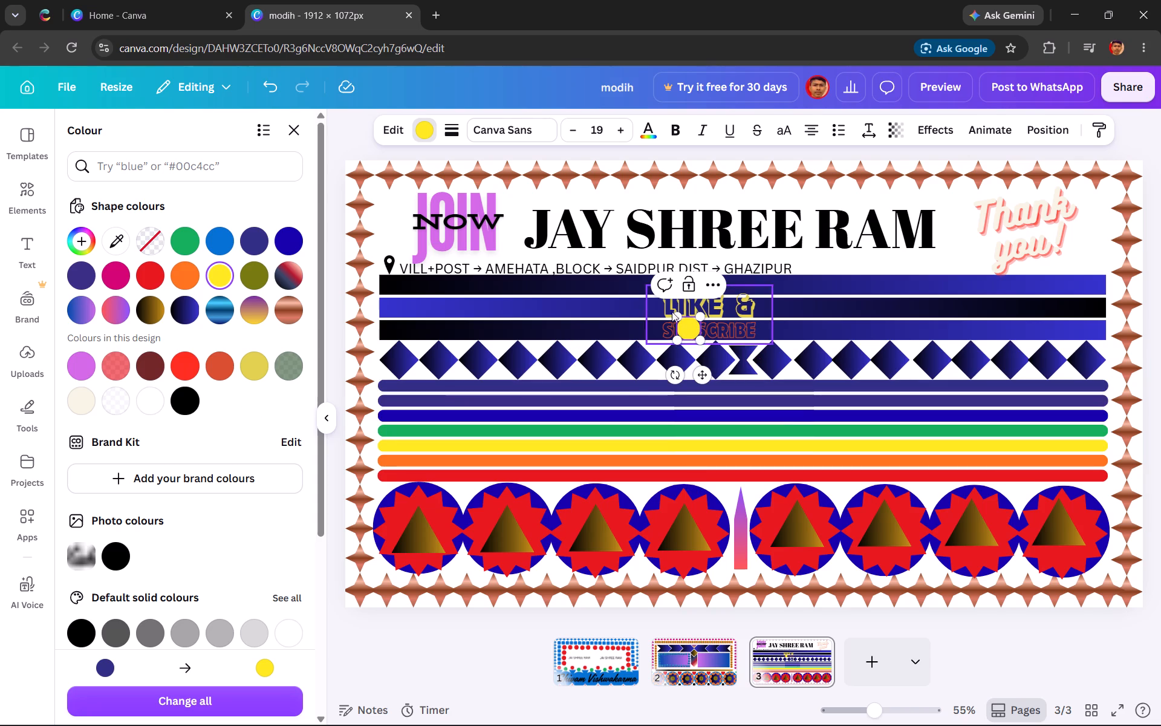
# Move the yellow dot onto the first gradient triangle in the bottom row, centred in its lower part.
pyautogui.moveTo(691, 325); pyautogui.dragTo(520, 412)
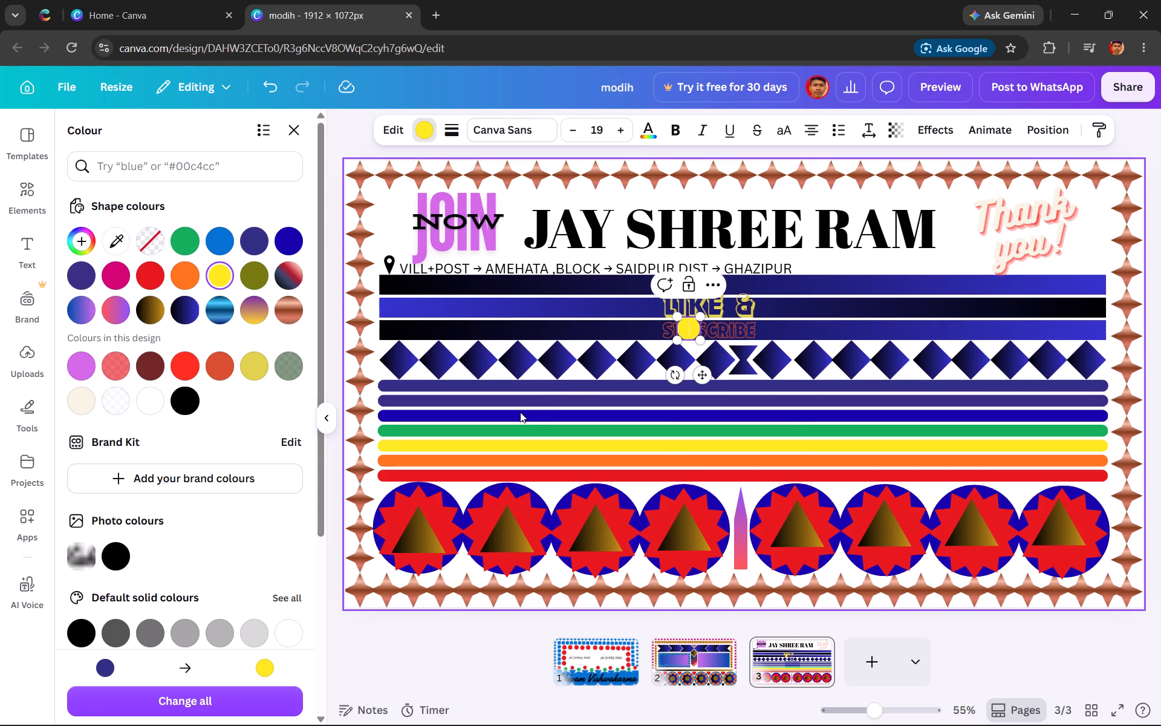
pyautogui.moveTo(520, 412); pyautogui.dragTo(379, 420)
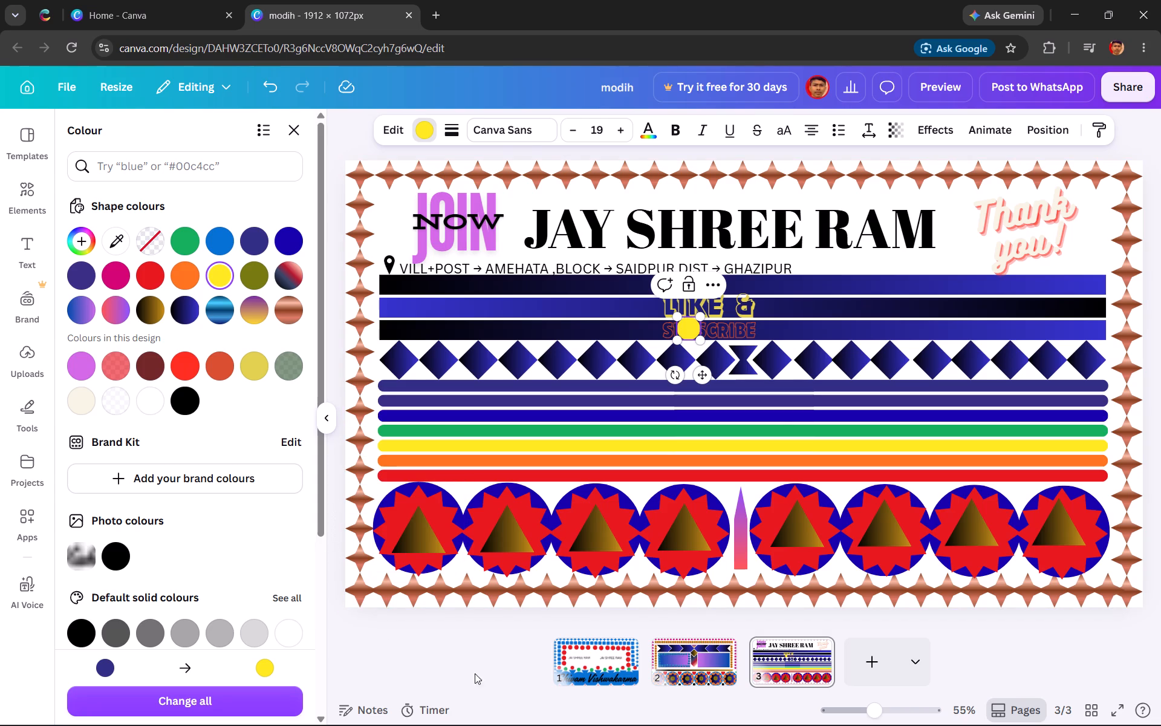
pyautogui.click(539, 640)
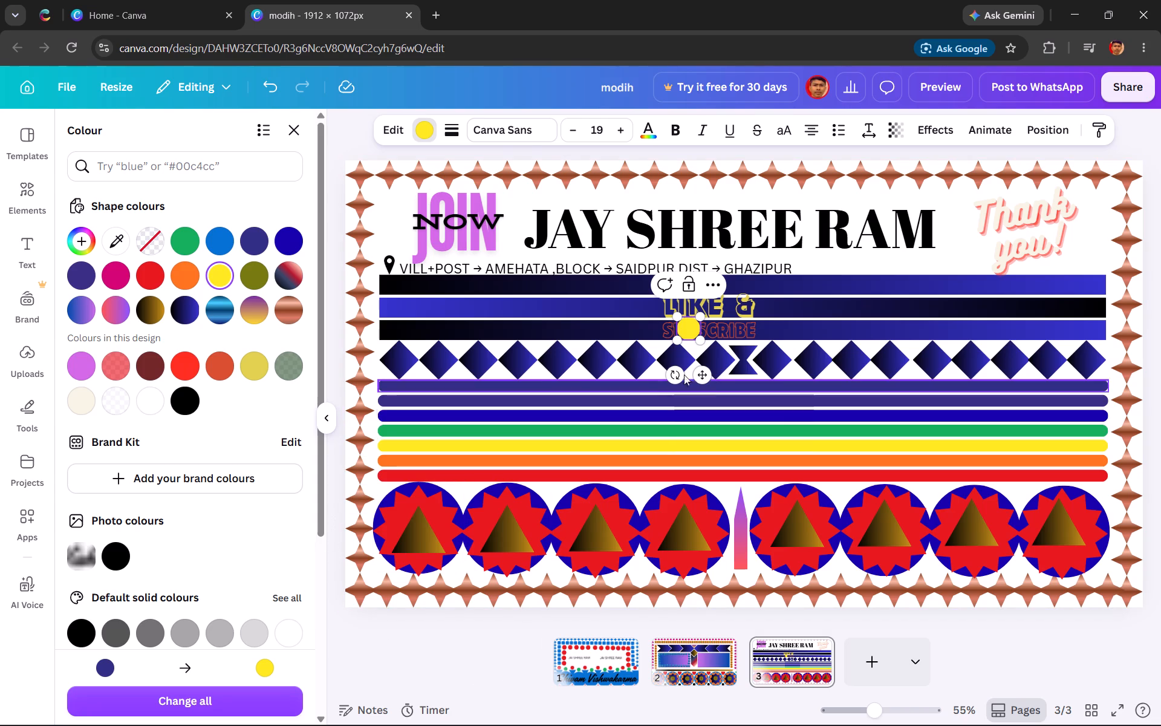
pyautogui.click(944, 223)
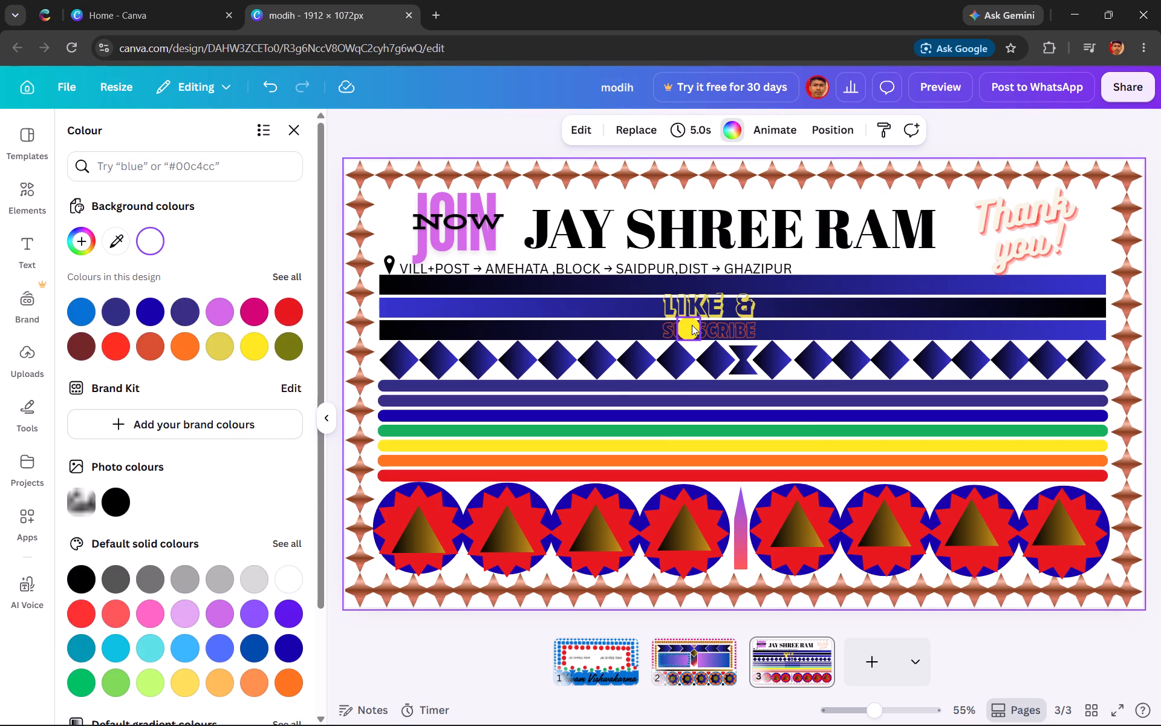
pyautogui.moveTo(692, 325); pyautogui.dragTo(422, 534)
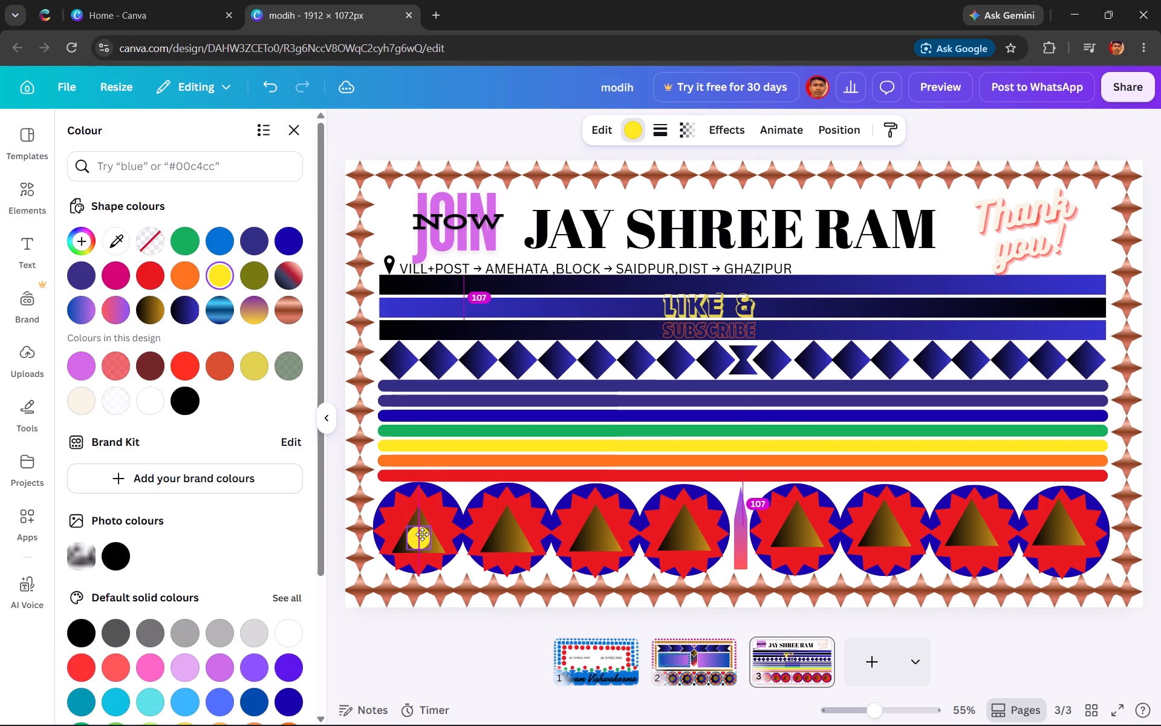
pyautogui.moveTo(422, 534); pyautogui.dragTo(423, 531)
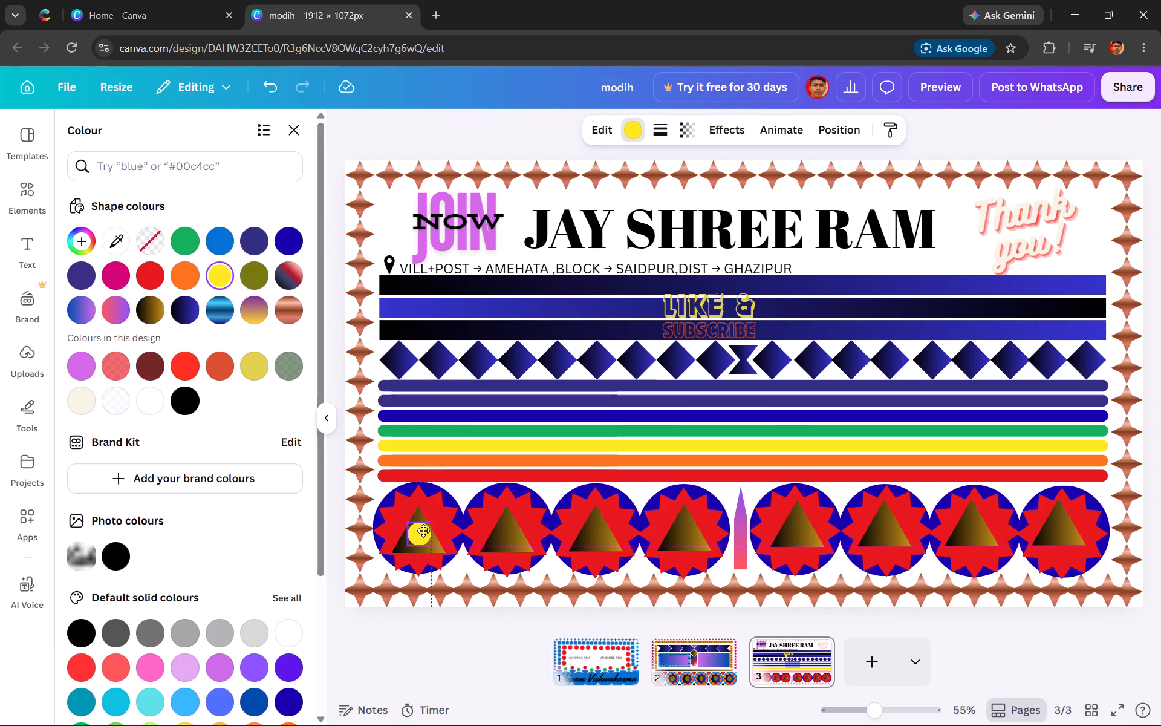
pyautogui.moveTo(423, 531); pyautogui.dragTo(421, 532)
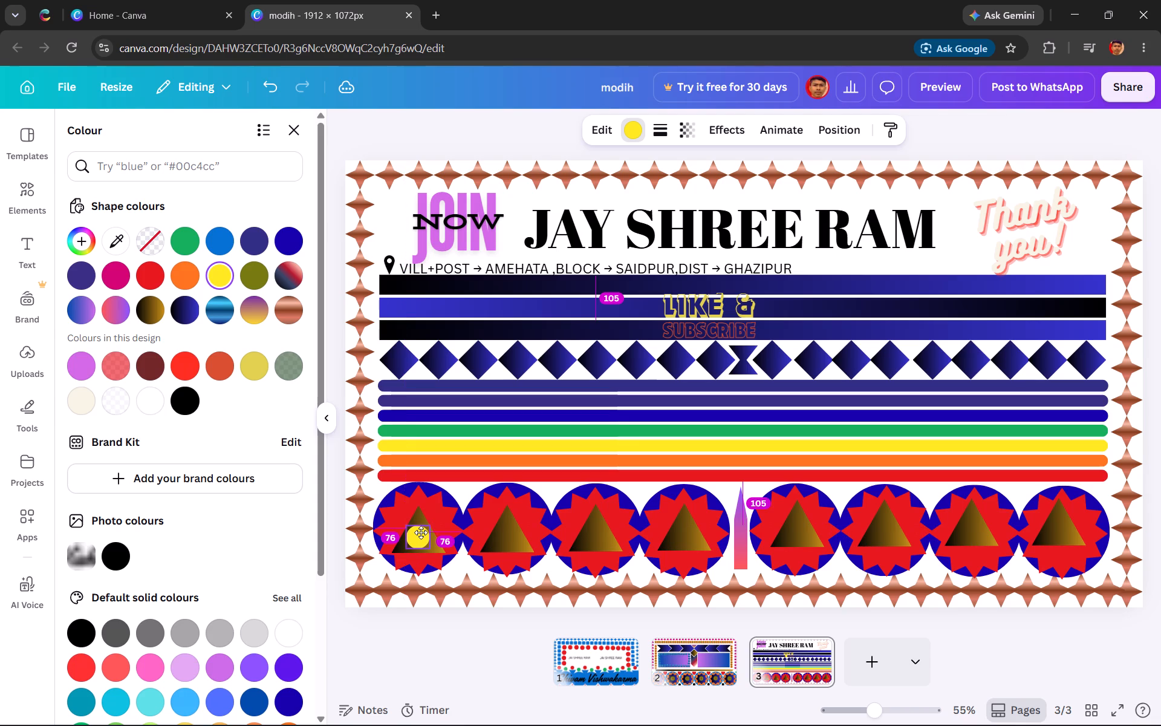
pyautogui.moveTo(421, 532); pyautogui.dragTo(420, 532)
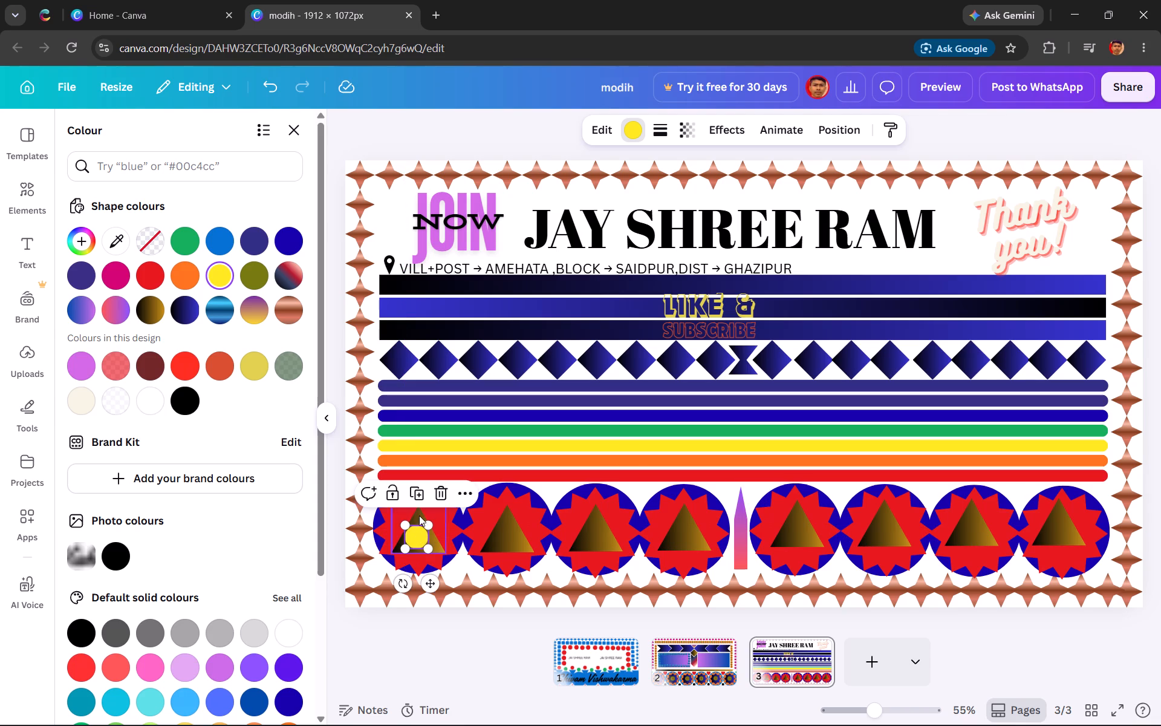
# Duplicate the yellow dot and centre the copy on the second triangle, level with the first dot.
pyautogui.click(415, 497)
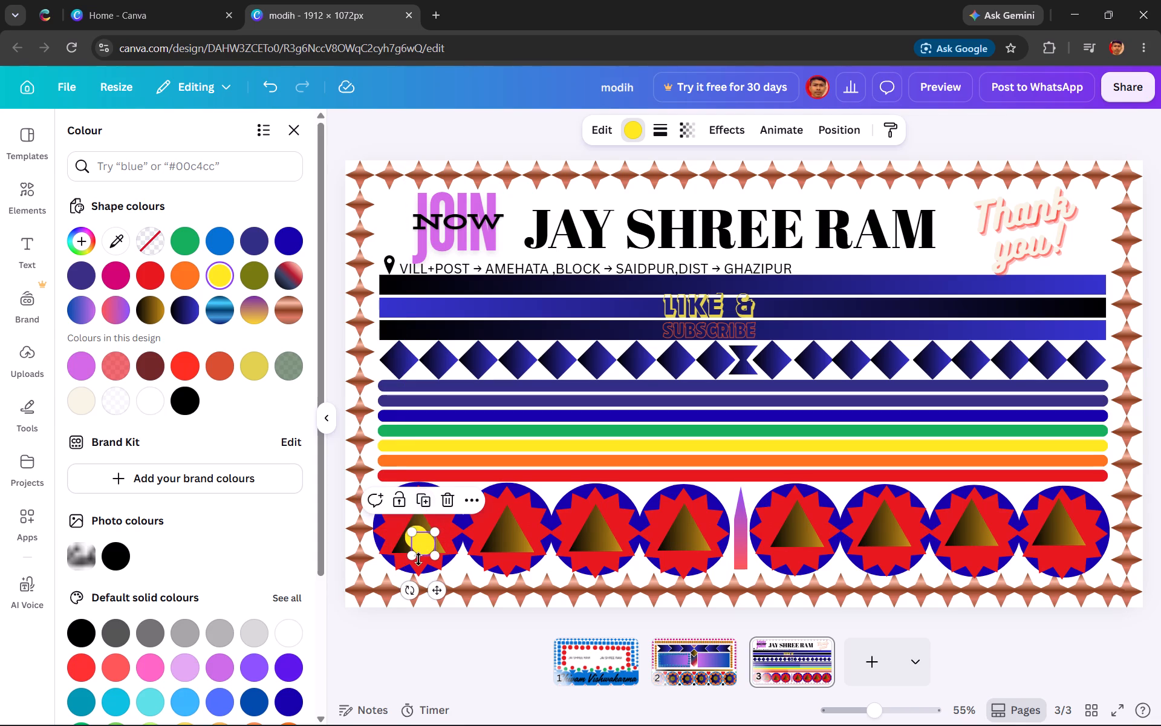
pyautogui.moveTo(424, 545); pyautogui.dragTo(517, 533)
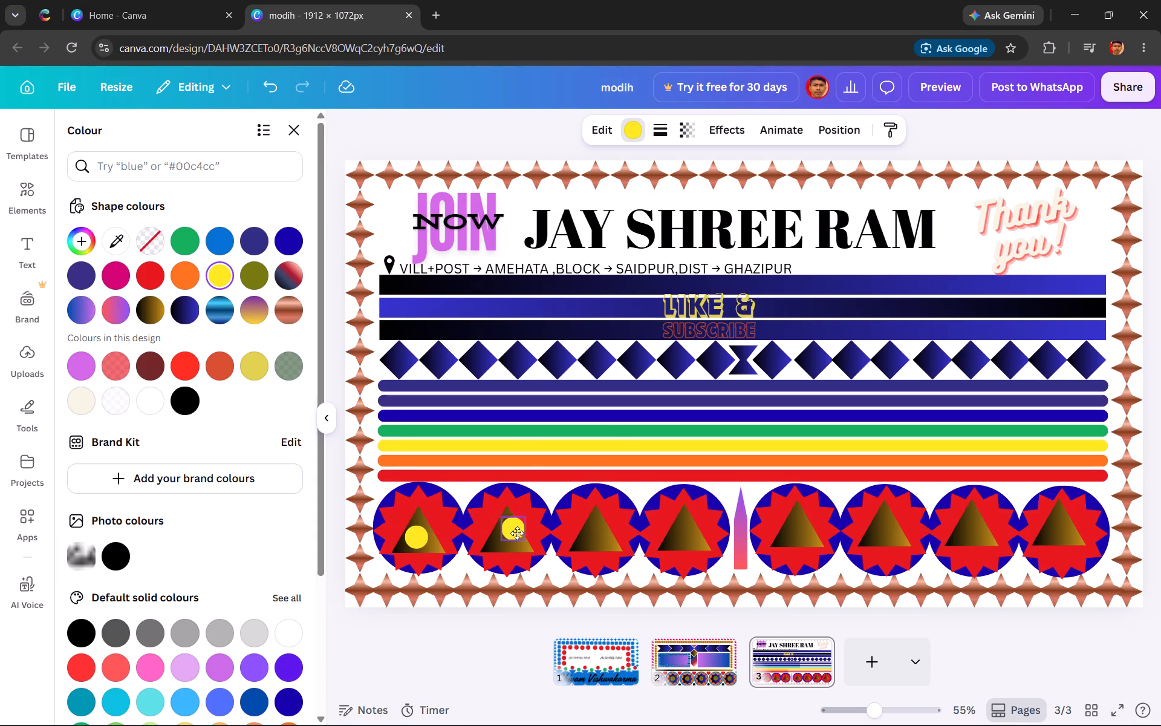
pyautogui.moveTo(517, 533); pyautogui.dragTo(509, 539)
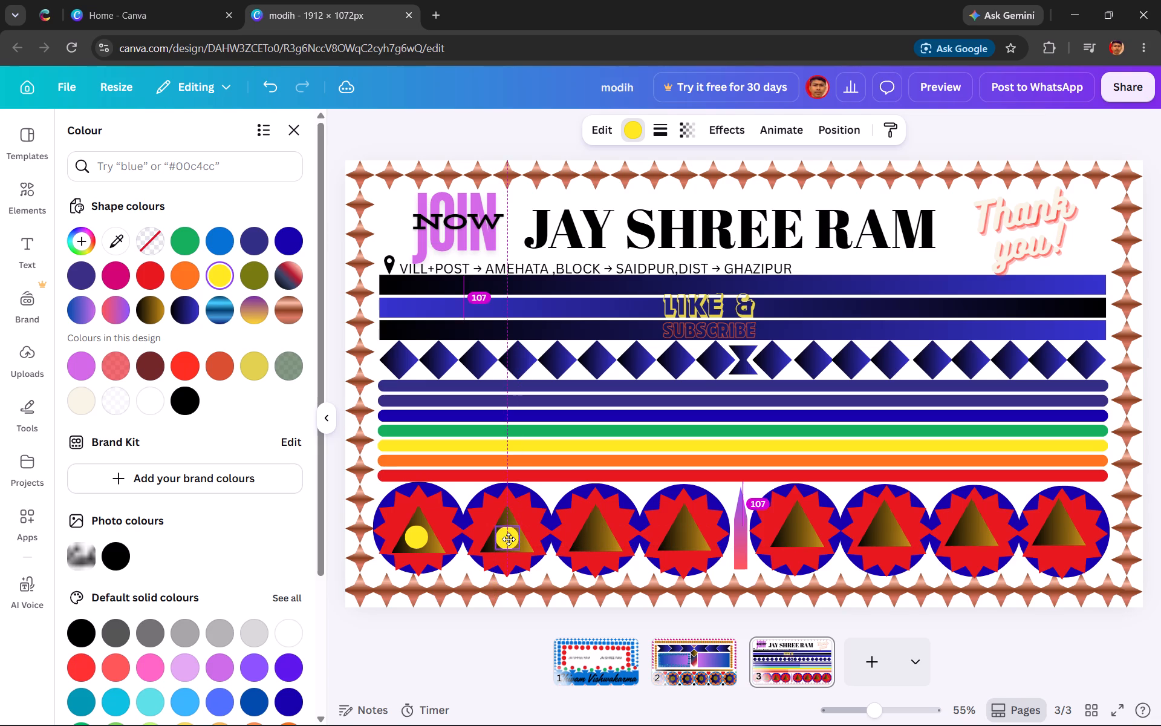
pyautogui.moveTo(509, 539); pyautogui.dragTo(509, 538)
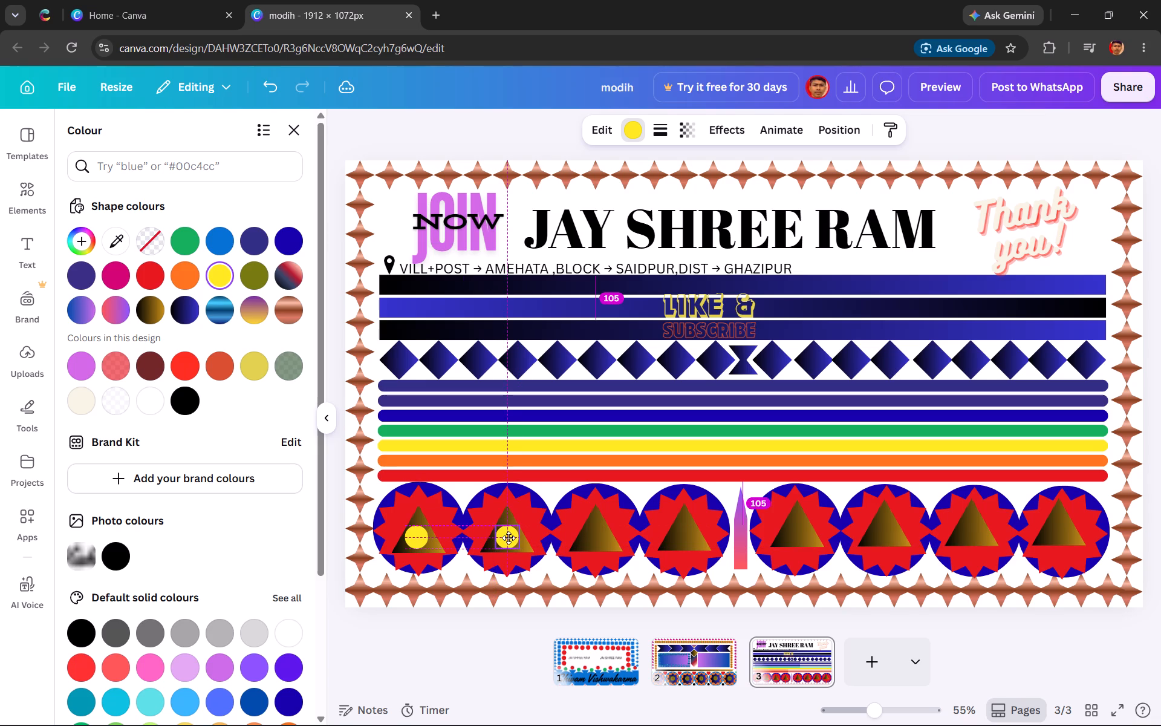
pyautogui.moveTo(509, 538); pyautogui.dragTo(507, 536)
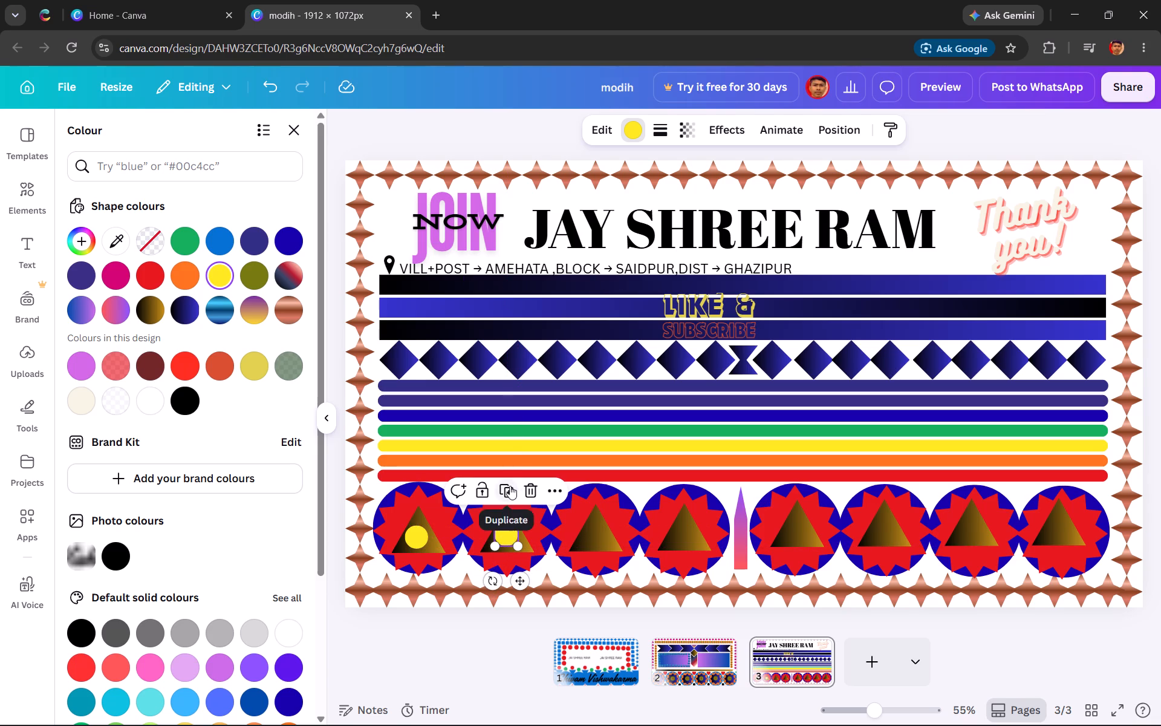
# Duplicate the yellow dot onto each of the six remaining gradient triangles in the bottom row, one centred dot per triangle.
pyautogui.click(510, 486)
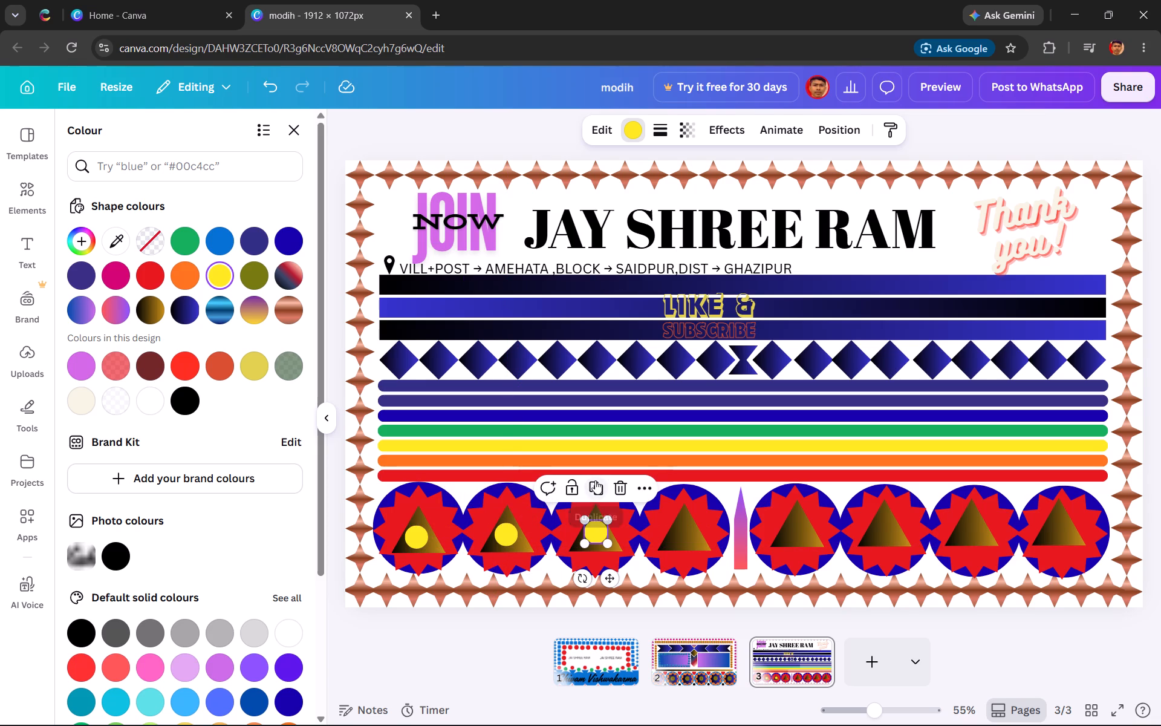
pyautogui.click(595, 480)
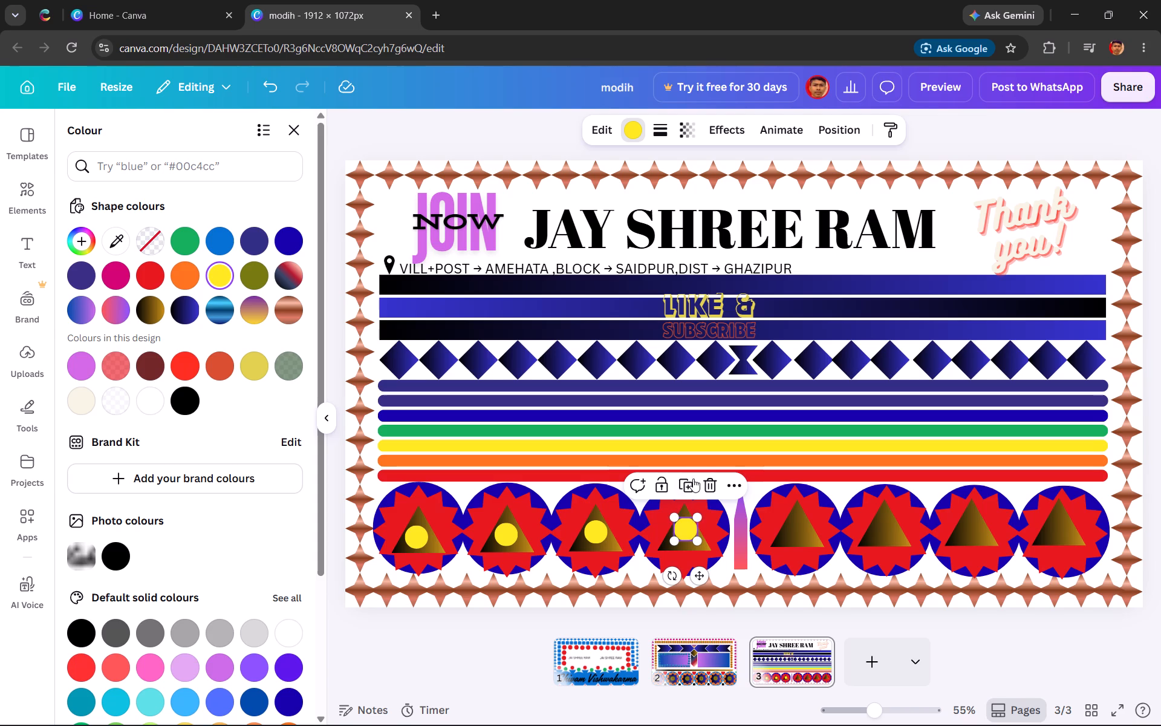
pyautogui.click(689, 480)
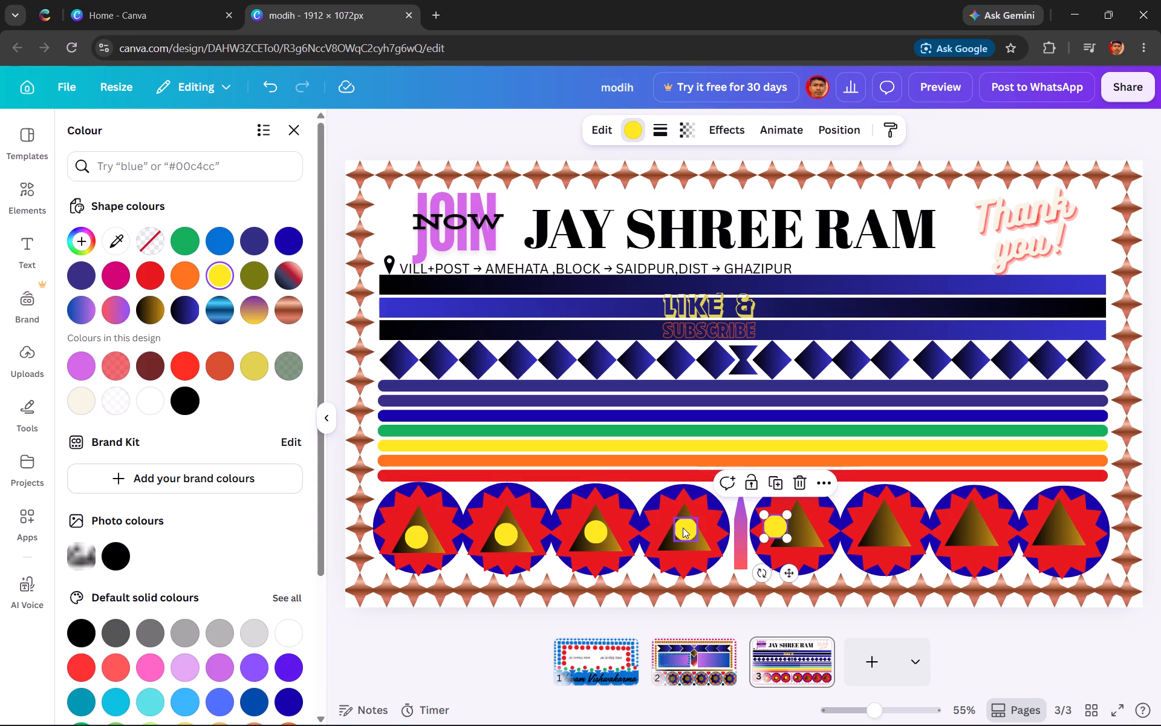
pyautogui.click(683, 528)
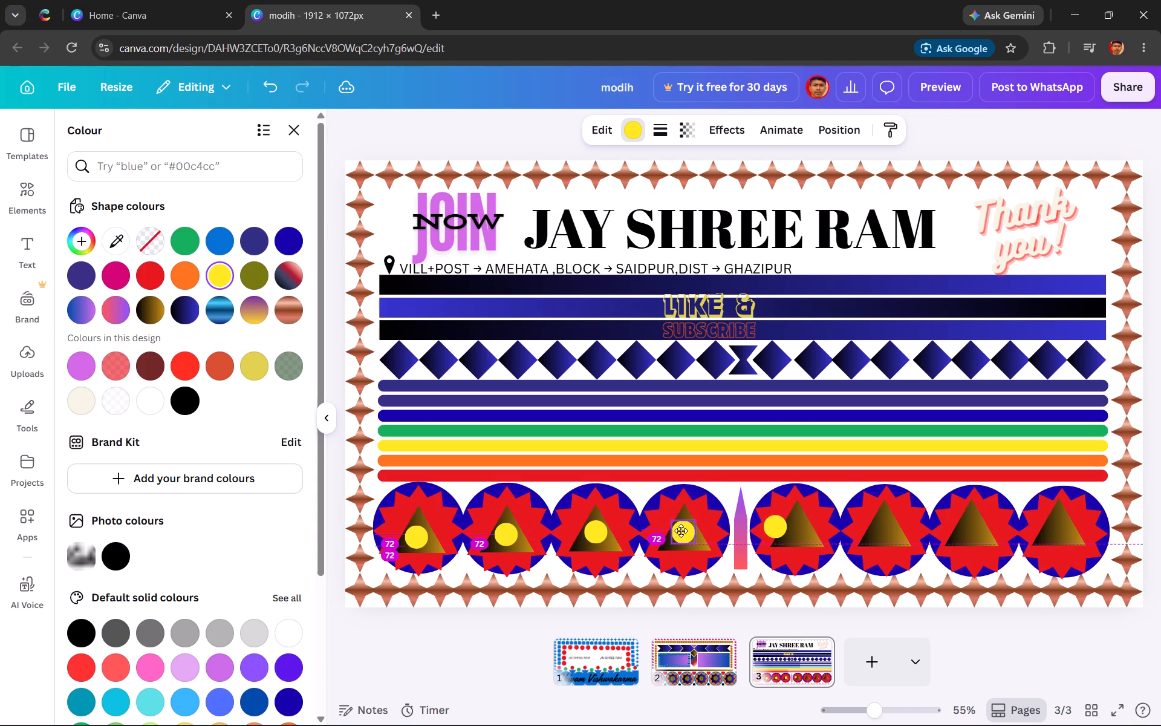
pyautogui.moveTo(771, 531); pyautogui.dragTo(790, 534)
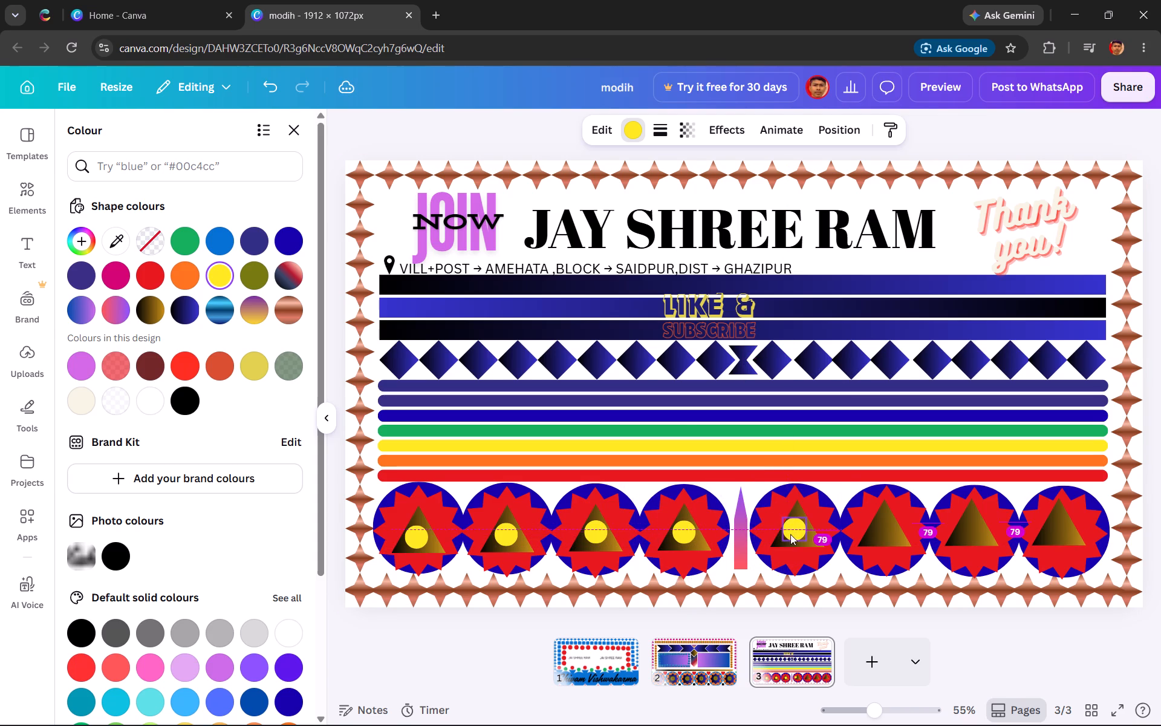
pyautogui.click(798, 482)
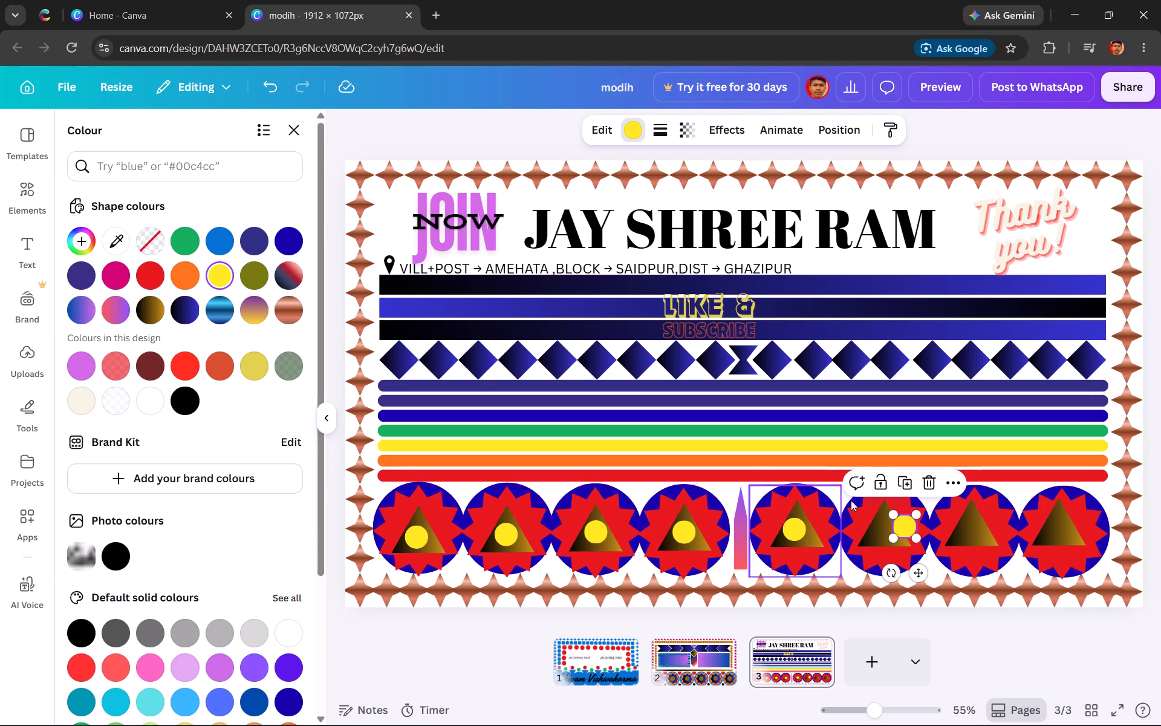
pyautogui.moveTo(903, 529); pyautogui.dragTo(883, 532)
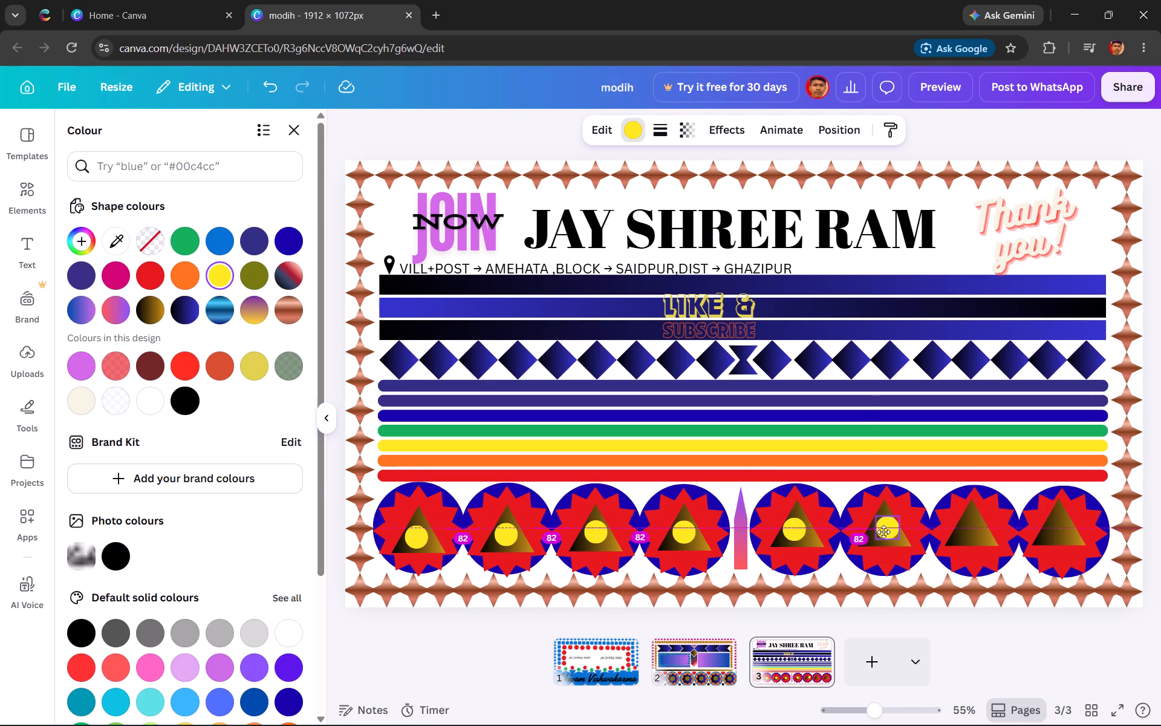
pyautogui.moveTo(883, 532); pyautogui.dragTo(882, 532)
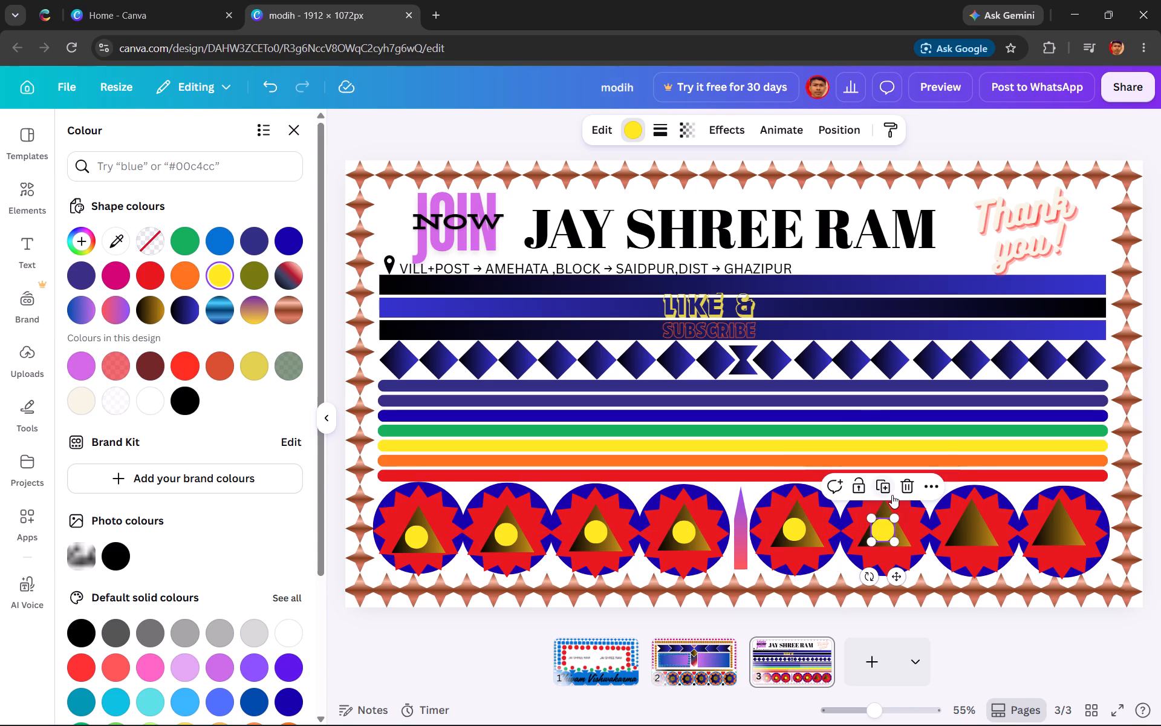
pyautogui.click(884, 488)
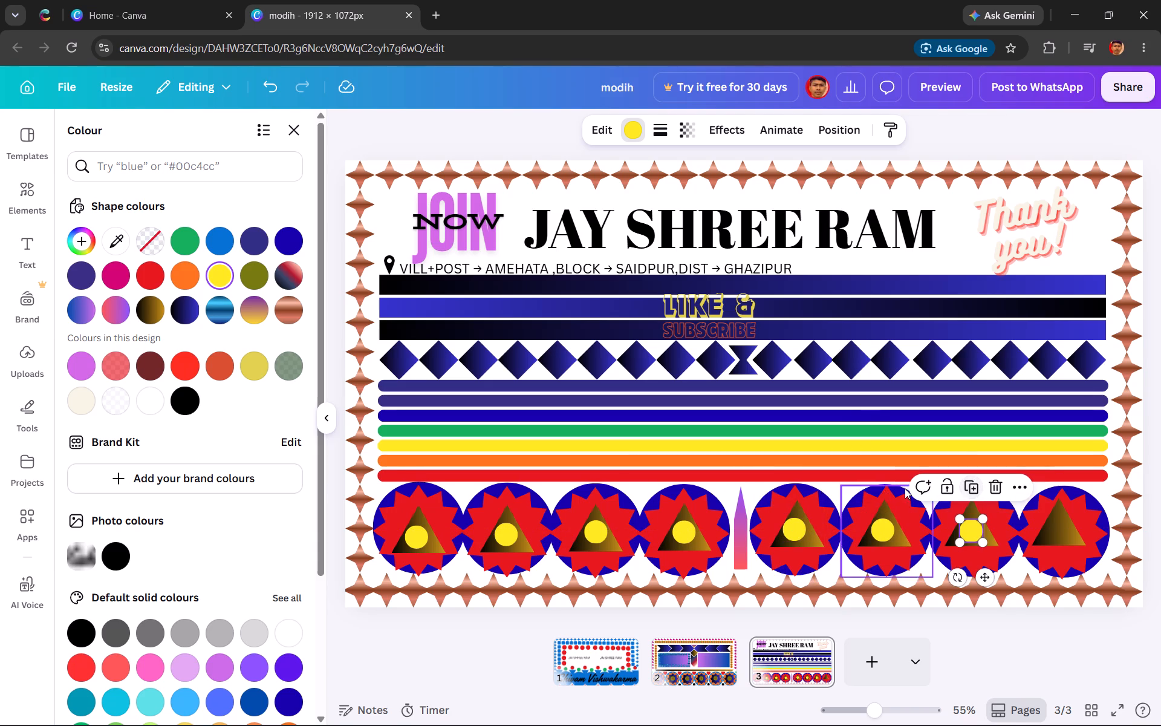
pyautogui.click(972, 486)
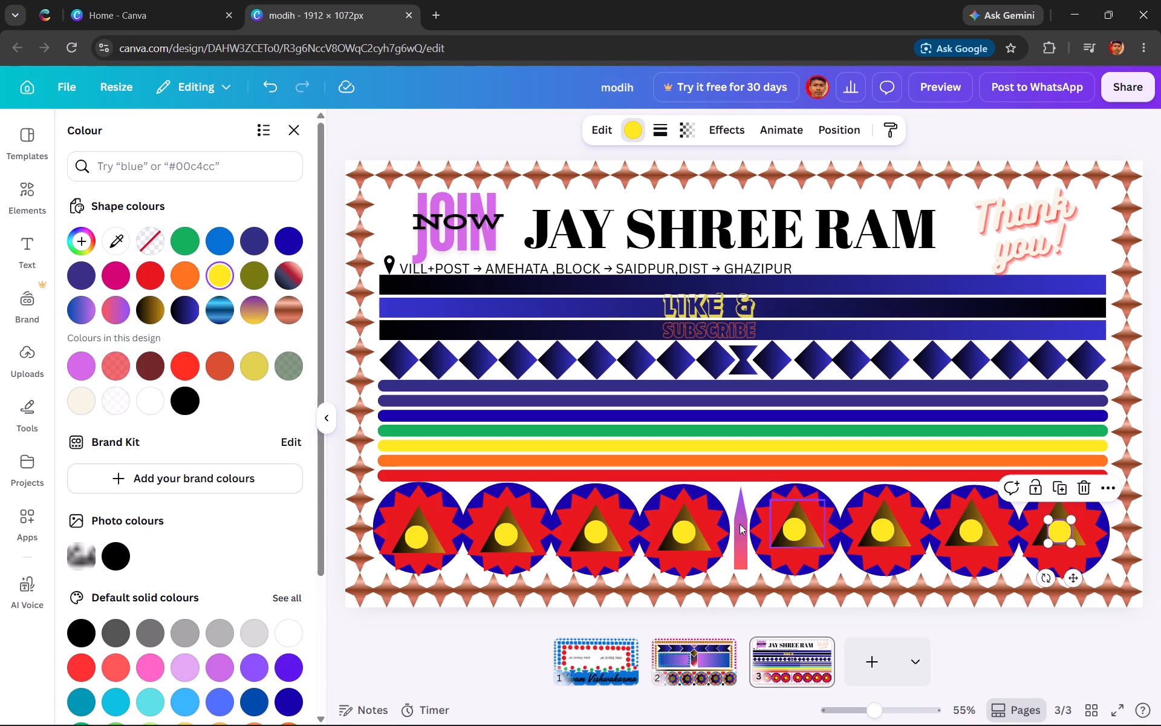
# Nudge the yellow dots on the third to sixth triangles so each sits centred on its triangle.
pyautogui.click(596, 530)
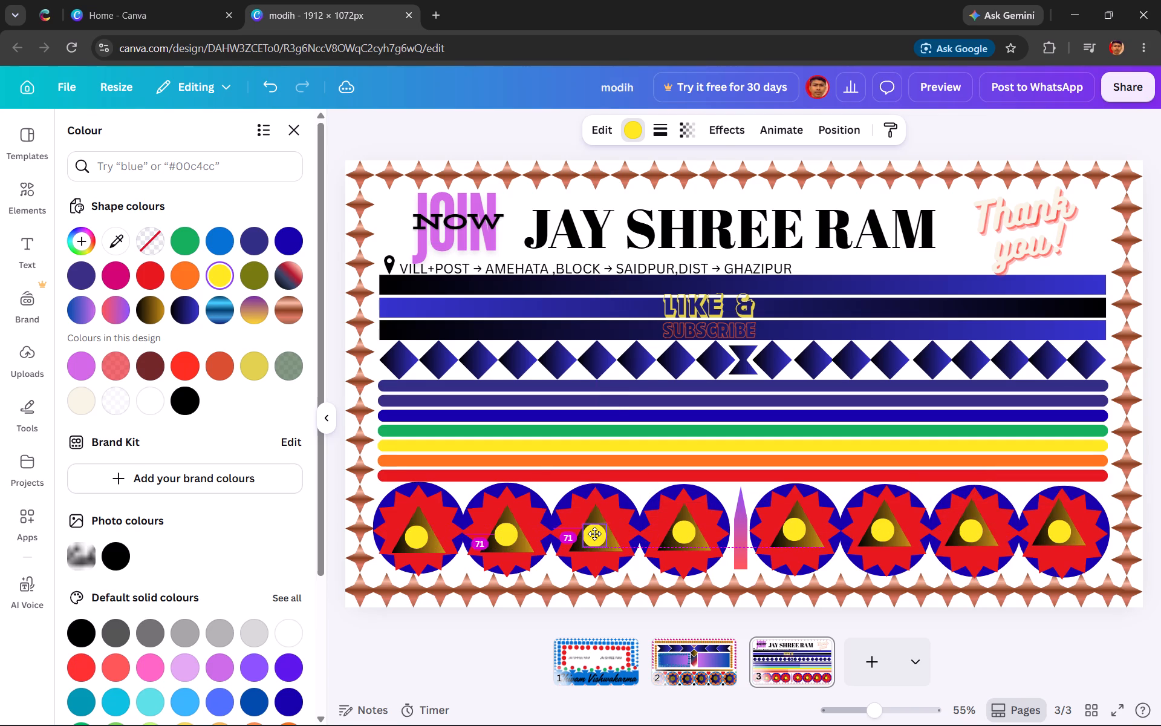
pyautogui.click(683, 523)
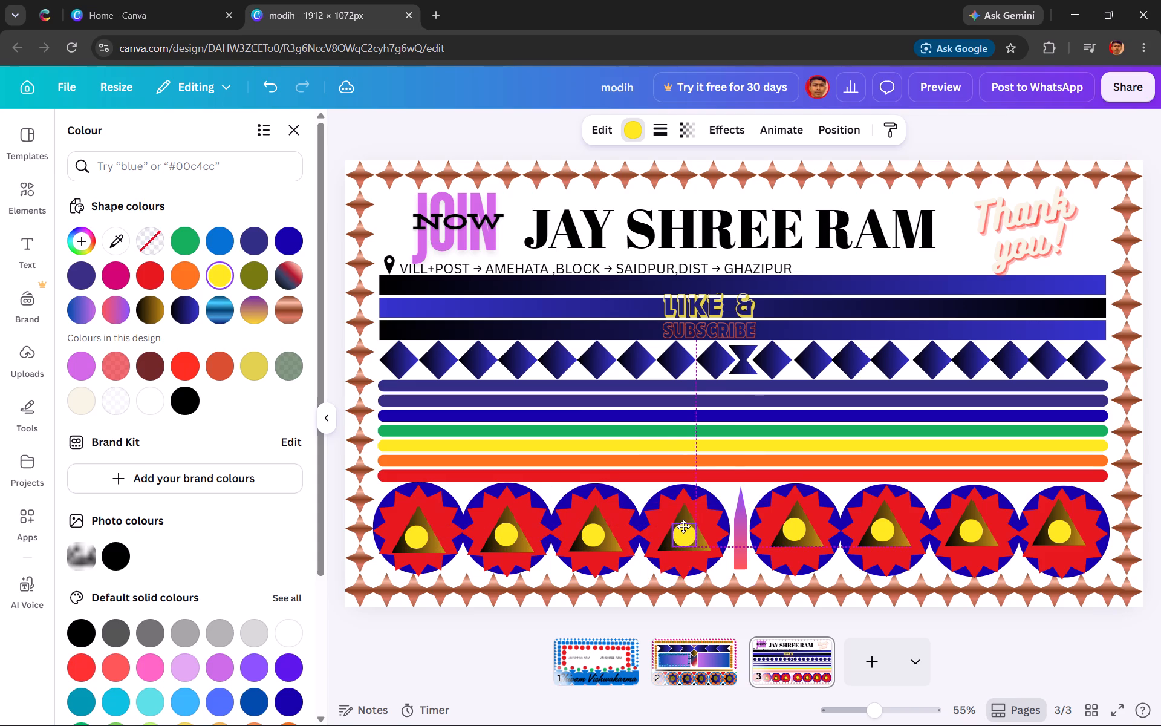
pyautogui.click(798, 526)
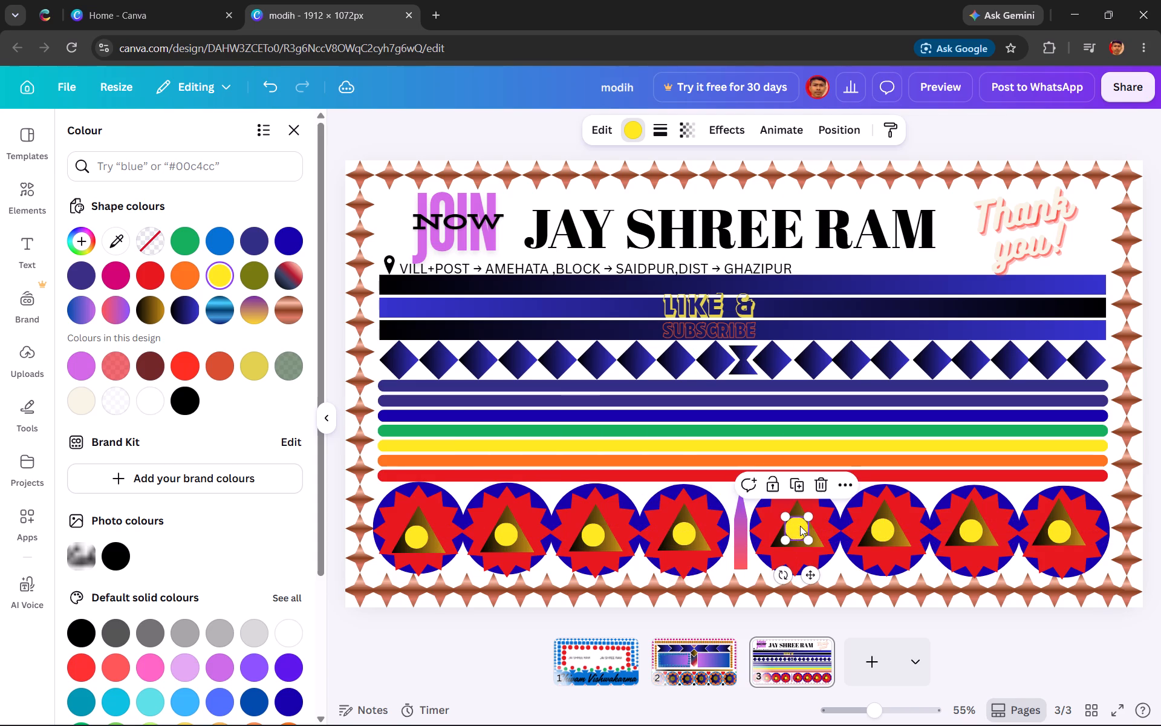
pyautogui.click(877, 521)
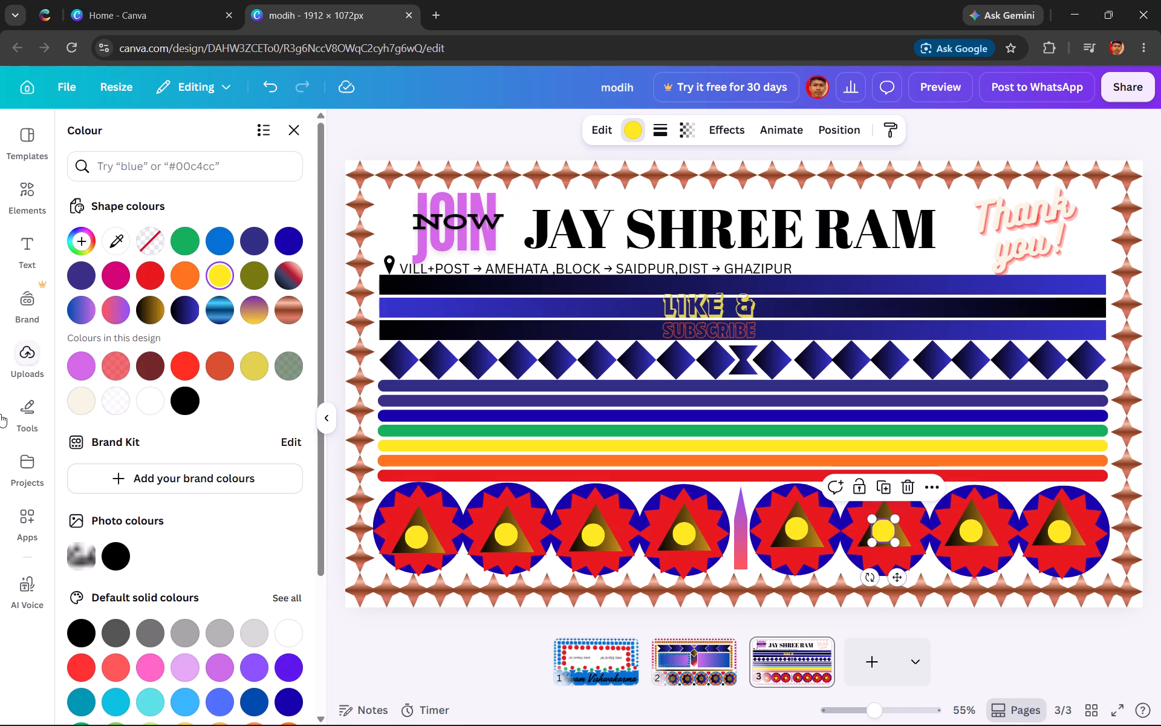
# Set up the Draw tool's marker with the red marker colour and a weight slightly over 20.
pyautogui.click(30, 407)
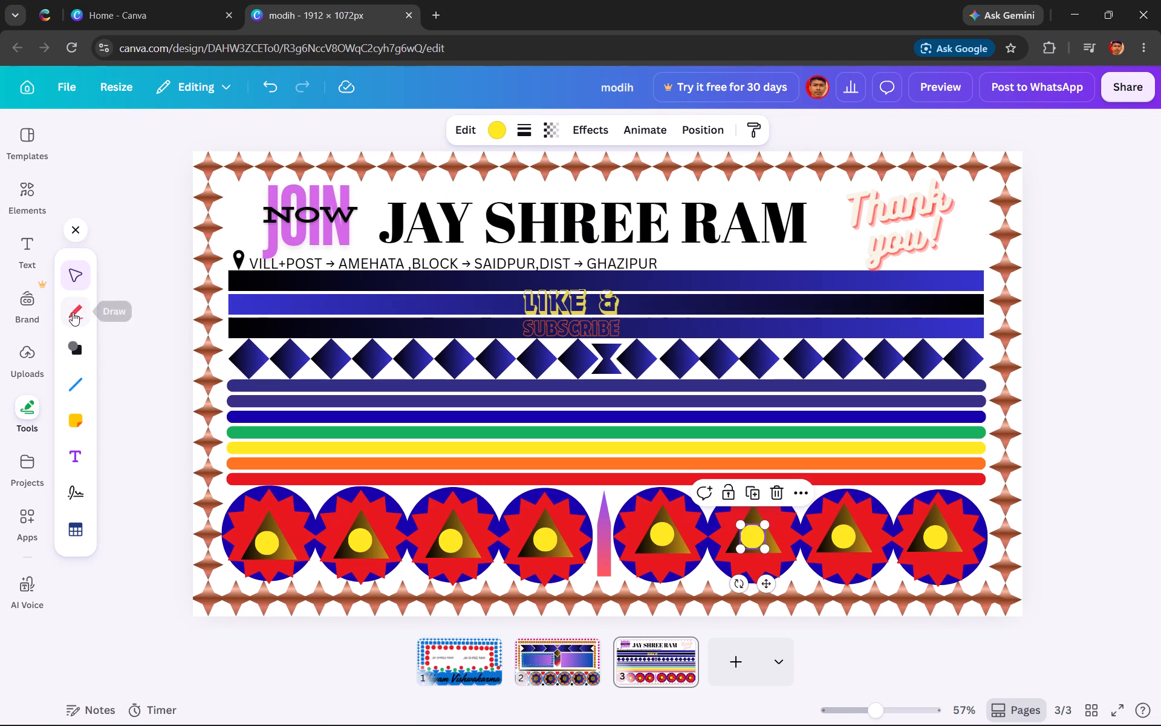
pyautogui.click(72, 312)
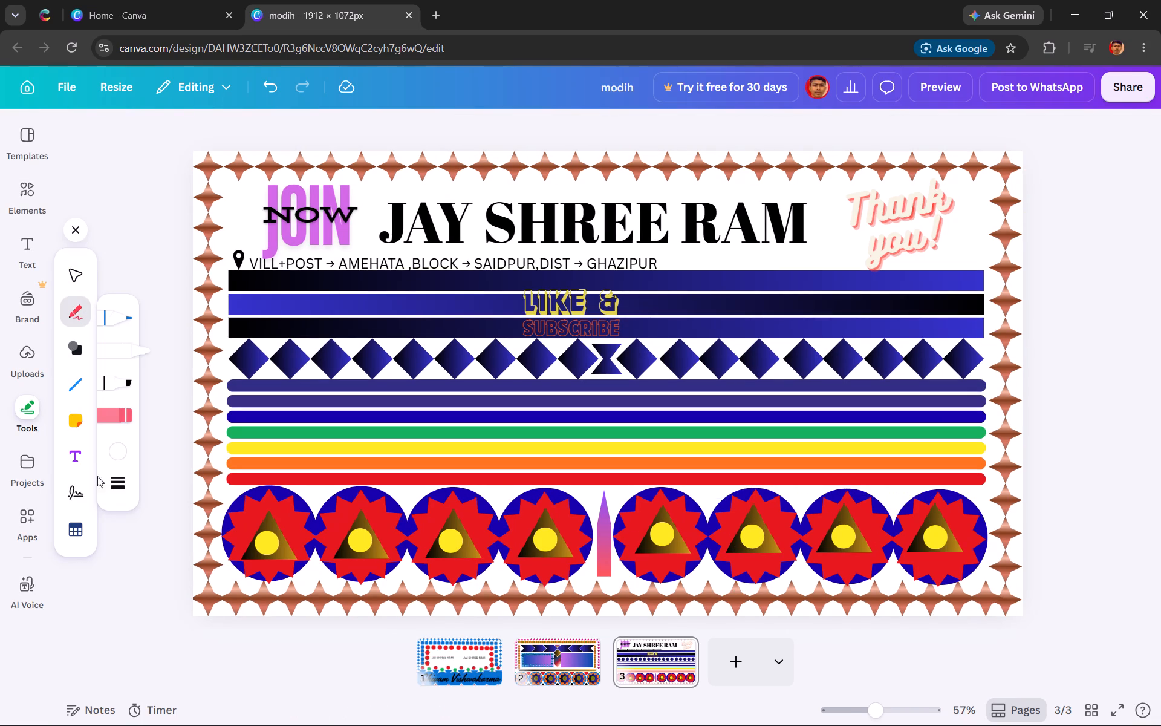
pyautogui.click(120, 478)
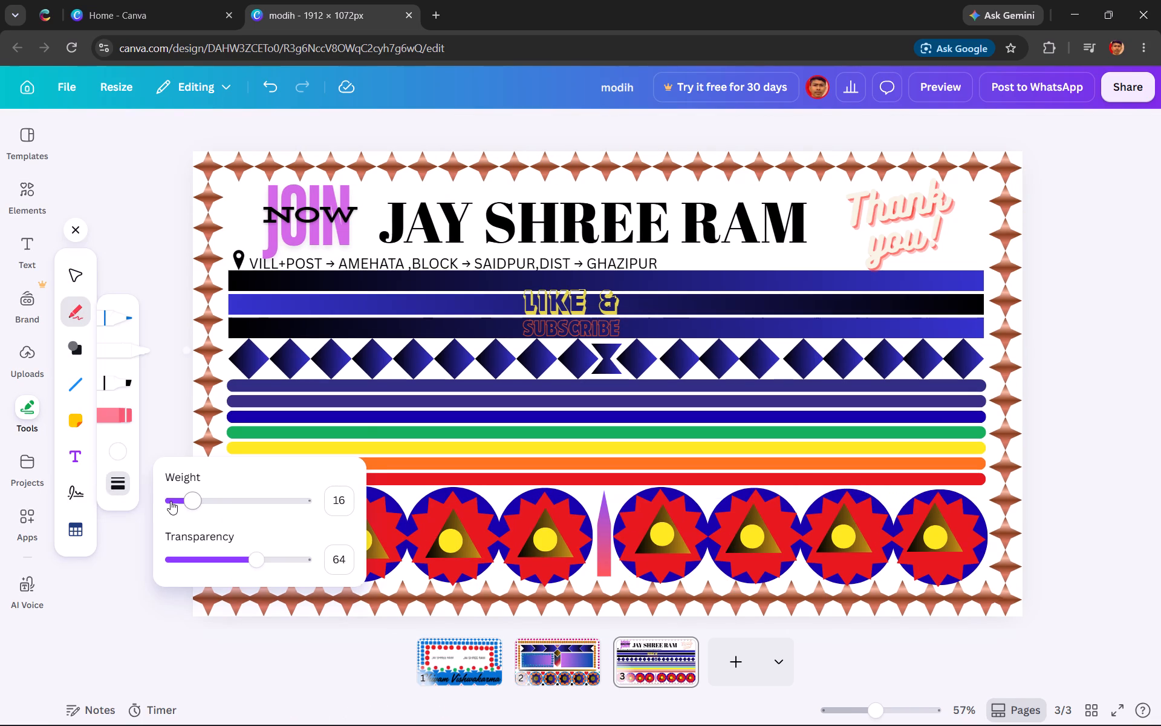
pyautogui.click(171, 501)
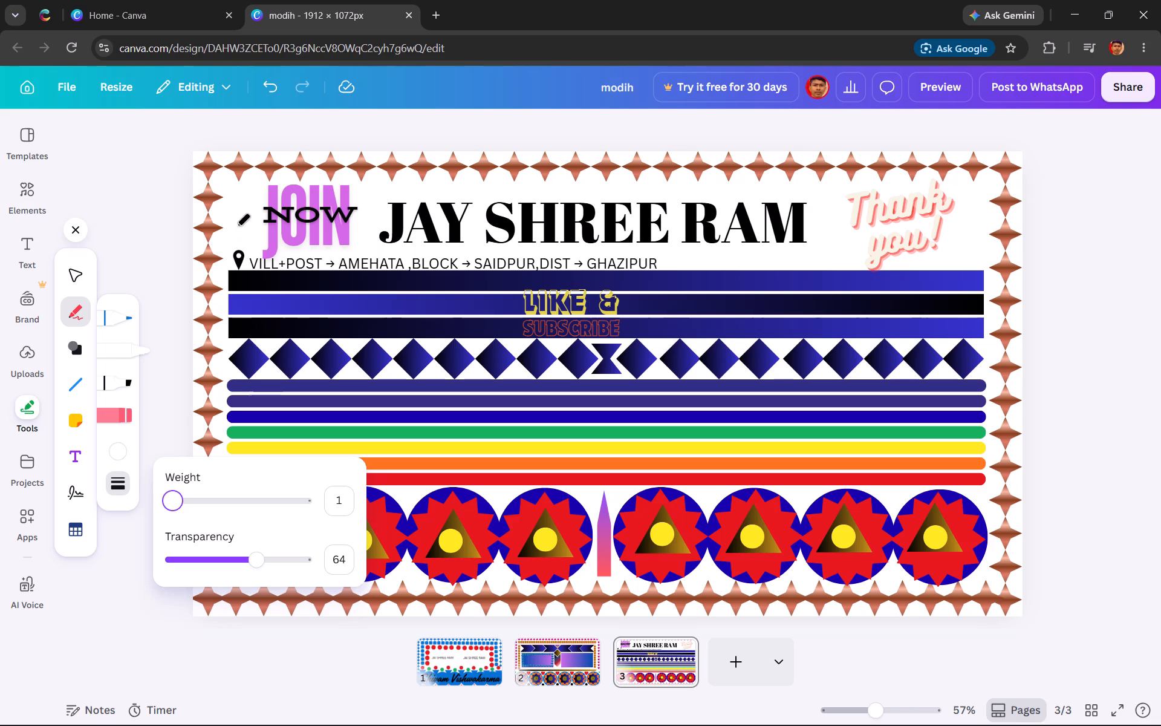
pyautogui.moveTo(174, 501); pyautogui.dragTo(196, 493)
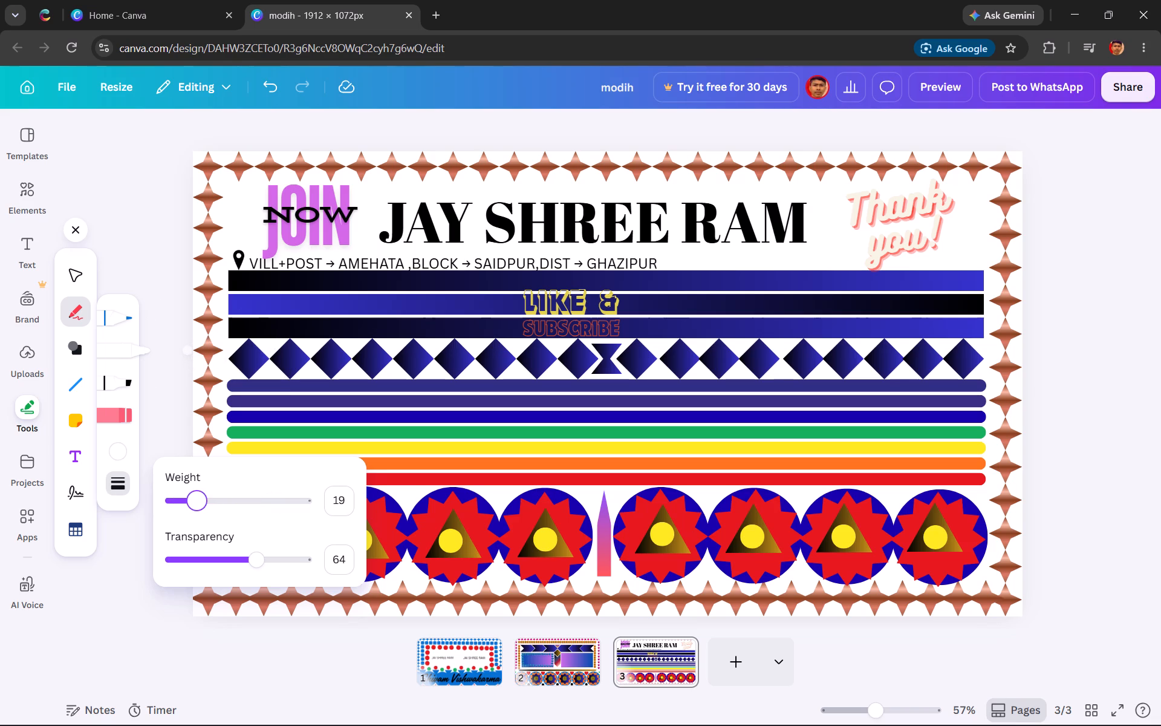
pyautogui.moveTo(196, 493); pyautogui.dragTo(198, 493)
pyautogui.moveTo(198, 493); pyautogui.dragTo(200, 495)
pyautogui.click(120, 453)
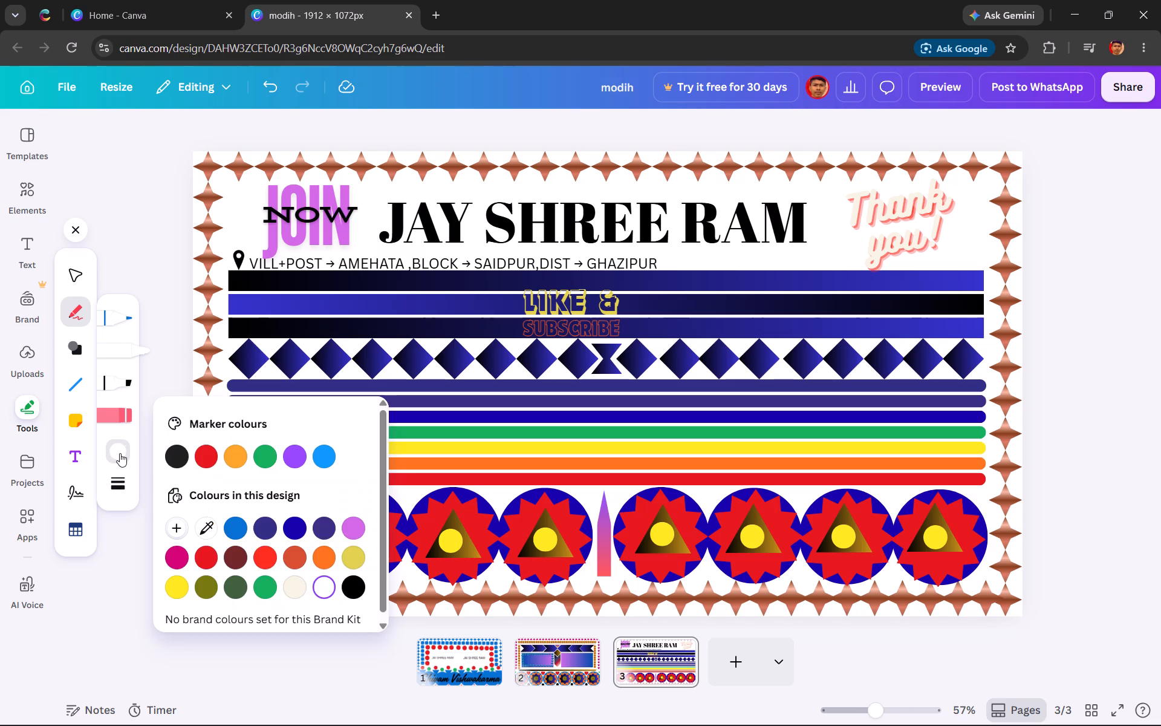
pyautogui.click(216, 456)
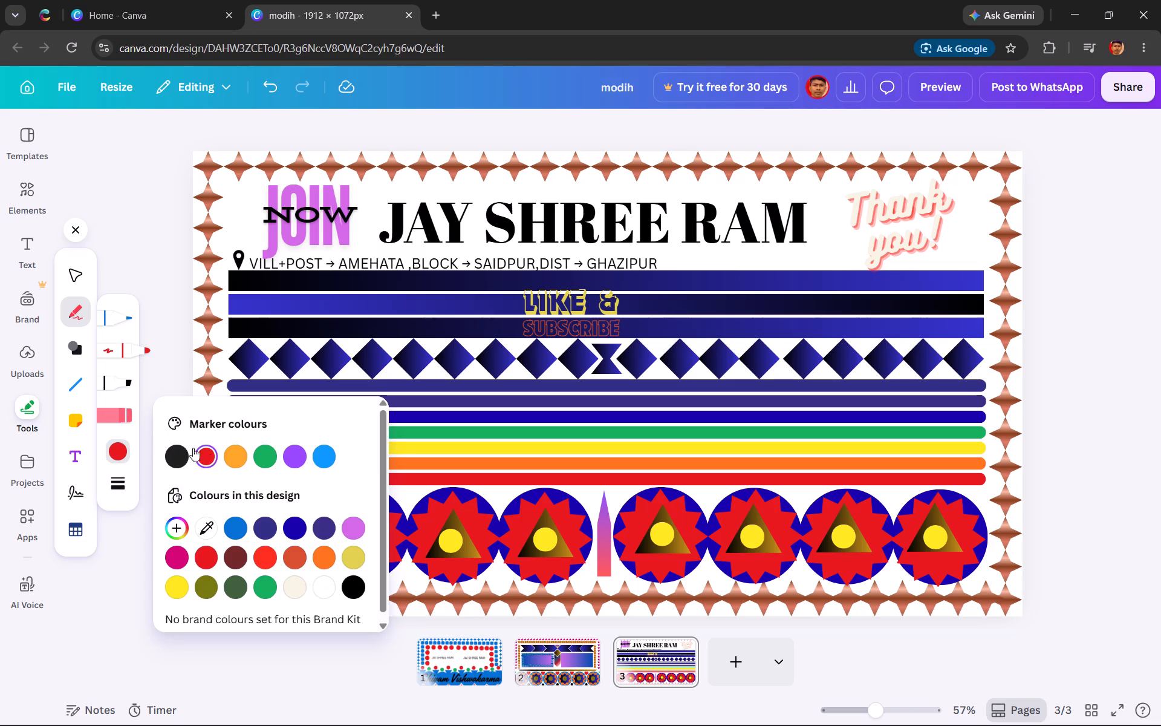
pyautogui.click(160, 338)
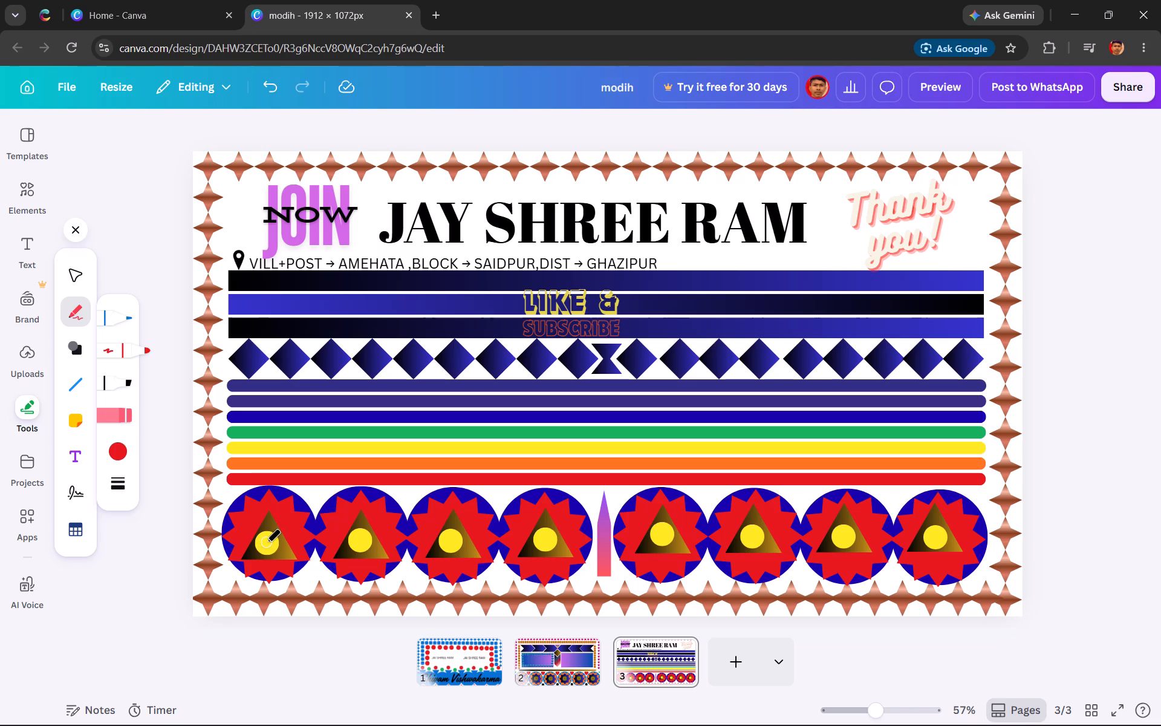
# Draw a small red marker dot in the centre of each of the eight yellow dots in the bottom row.
pyautogui.click(267, 542)
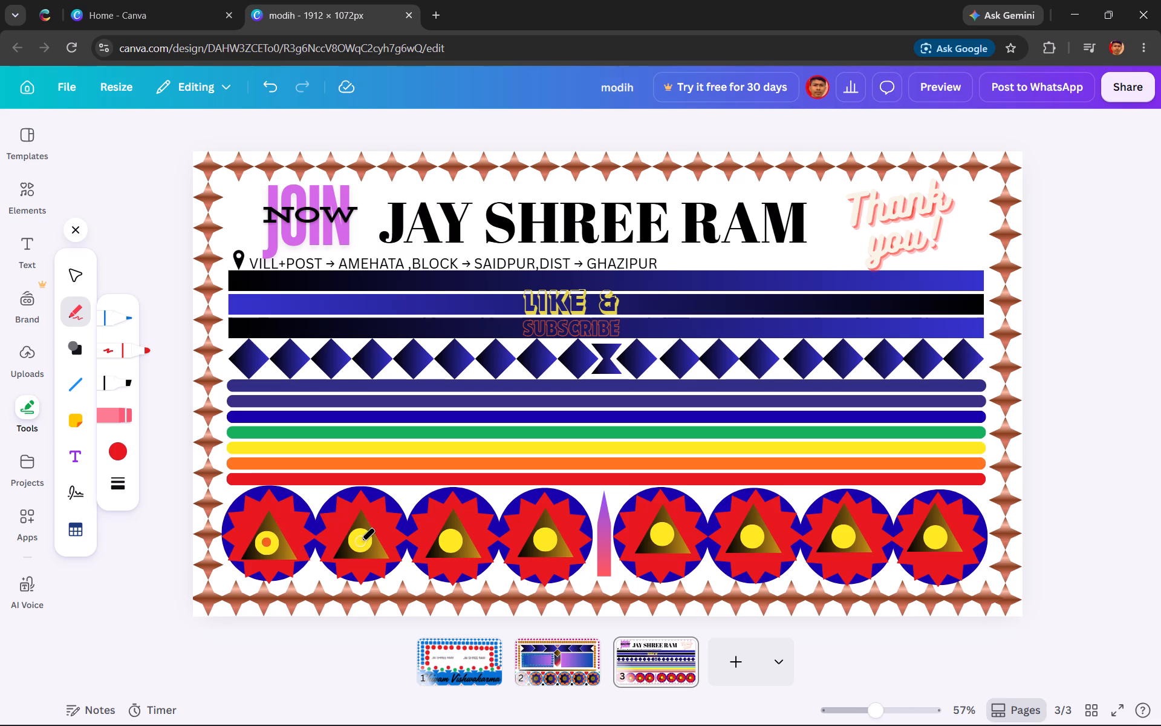
pyautogui.click(361, 541)
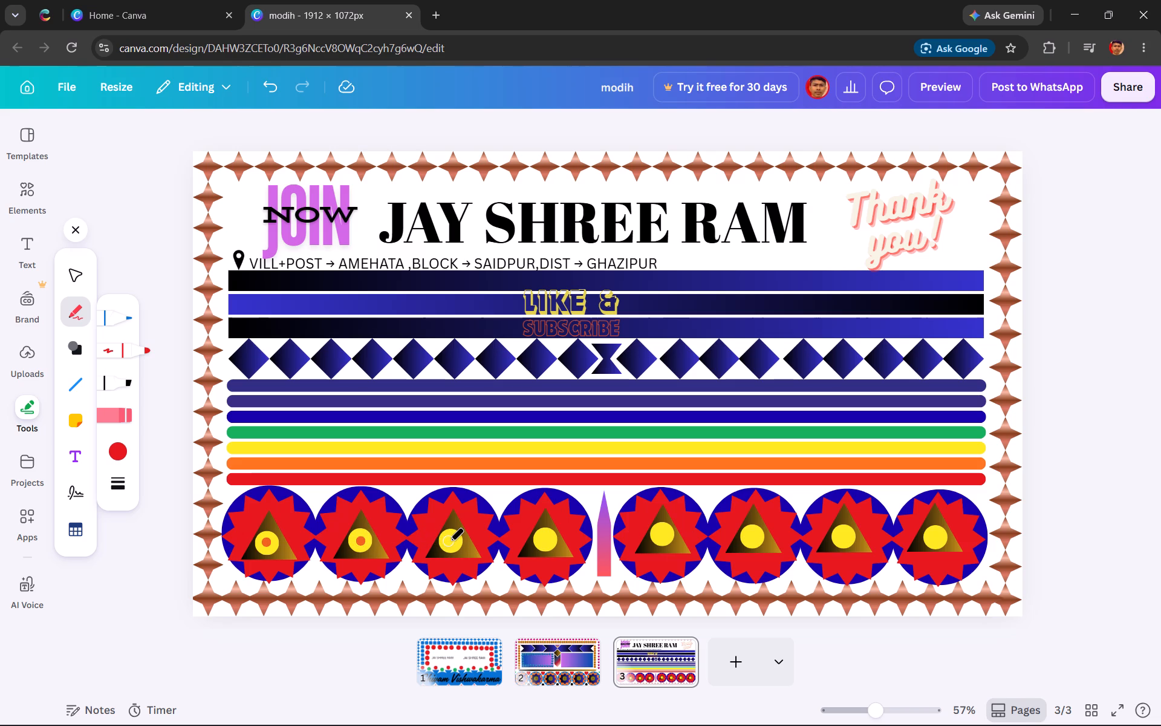
pyautogui.click(450, 541)
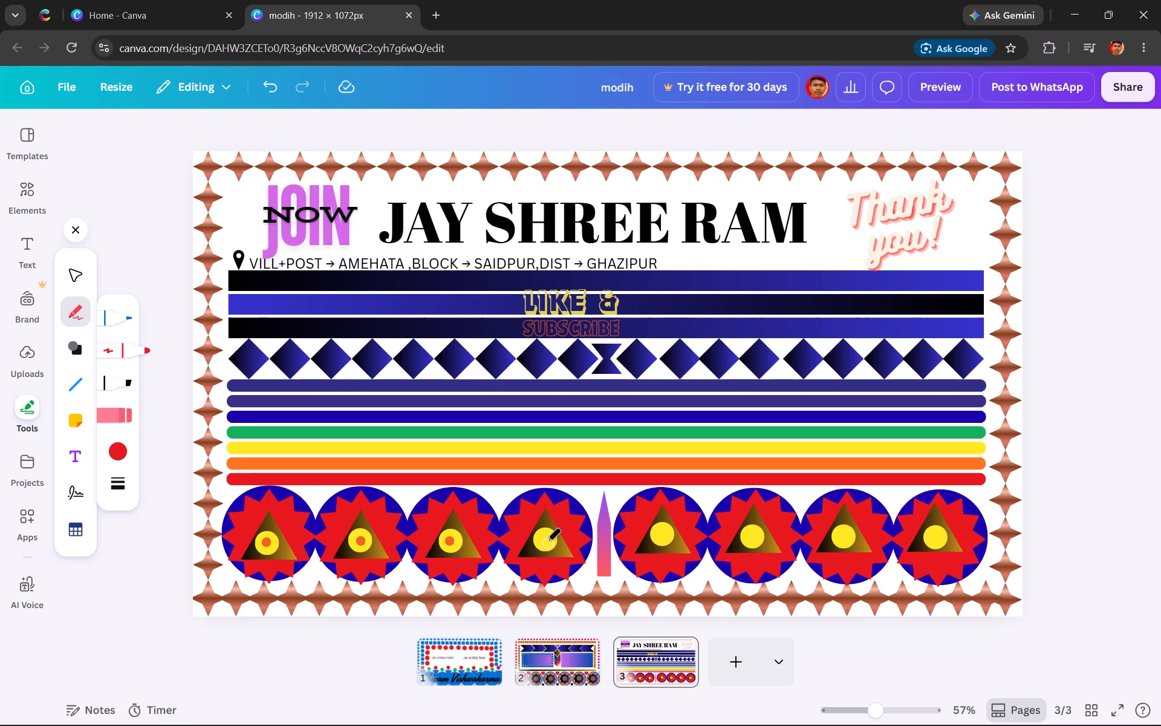
pyautogui.click(545, 537)
pyautogui.click(662, 534)
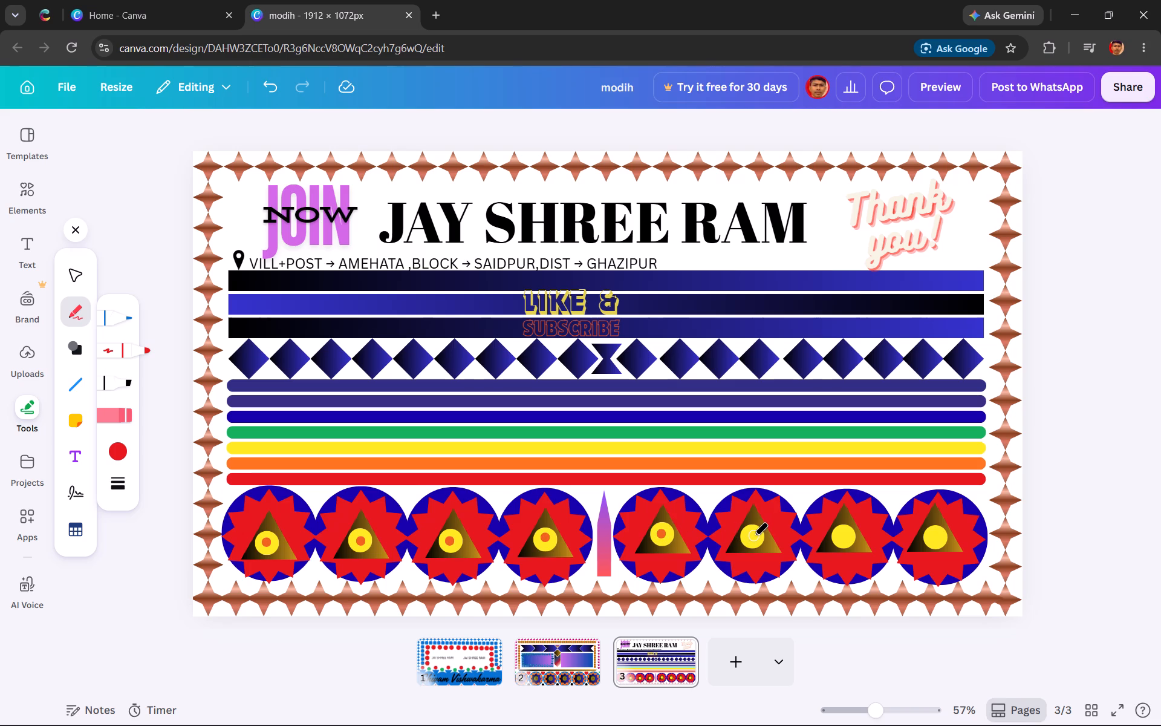
pyautogui.click(753, 535)
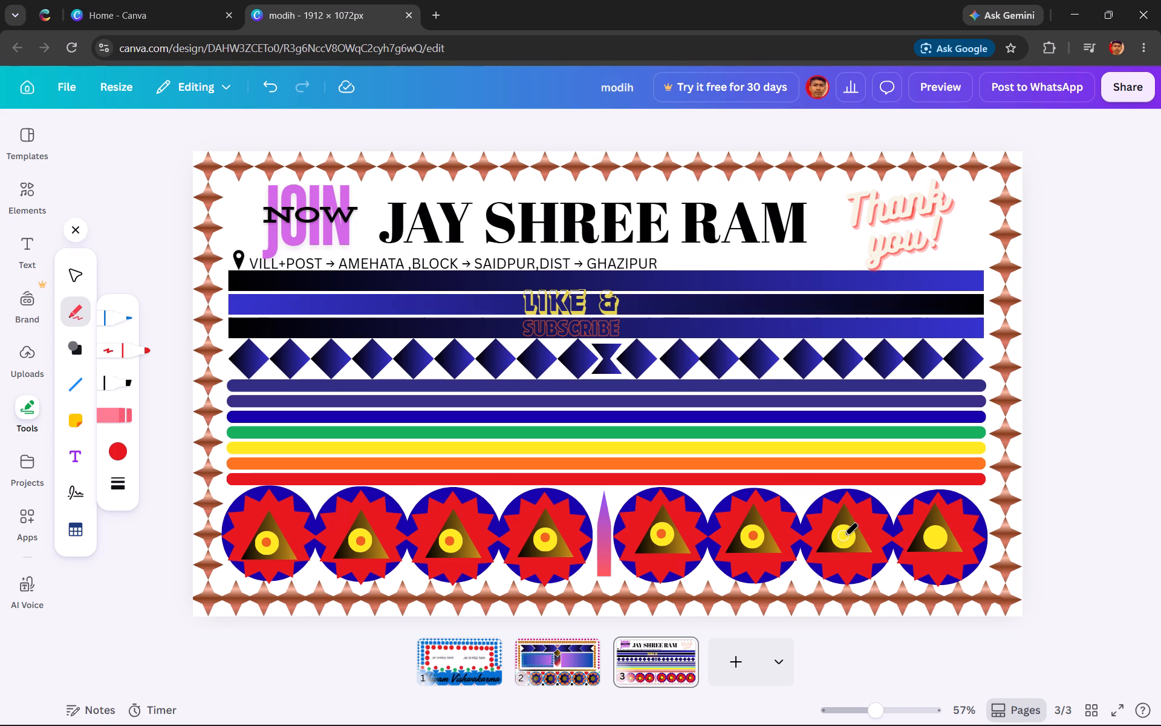
pyautogui.click(845, 535)
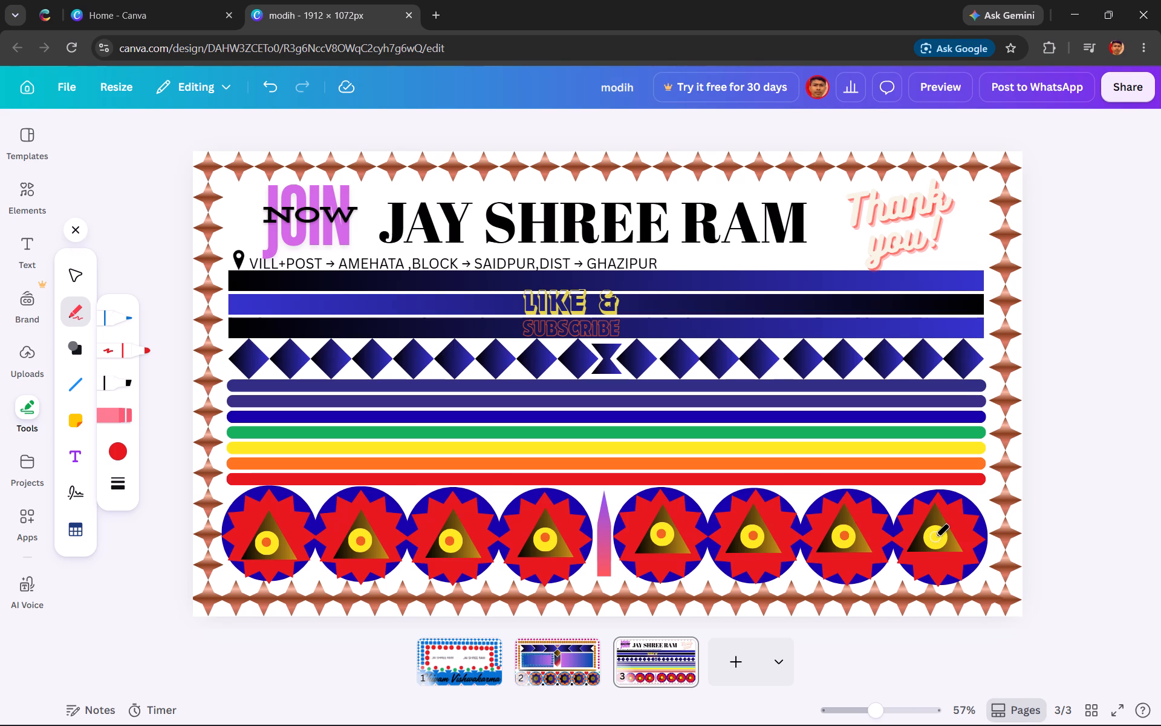
pyautogui.click(935, 537)
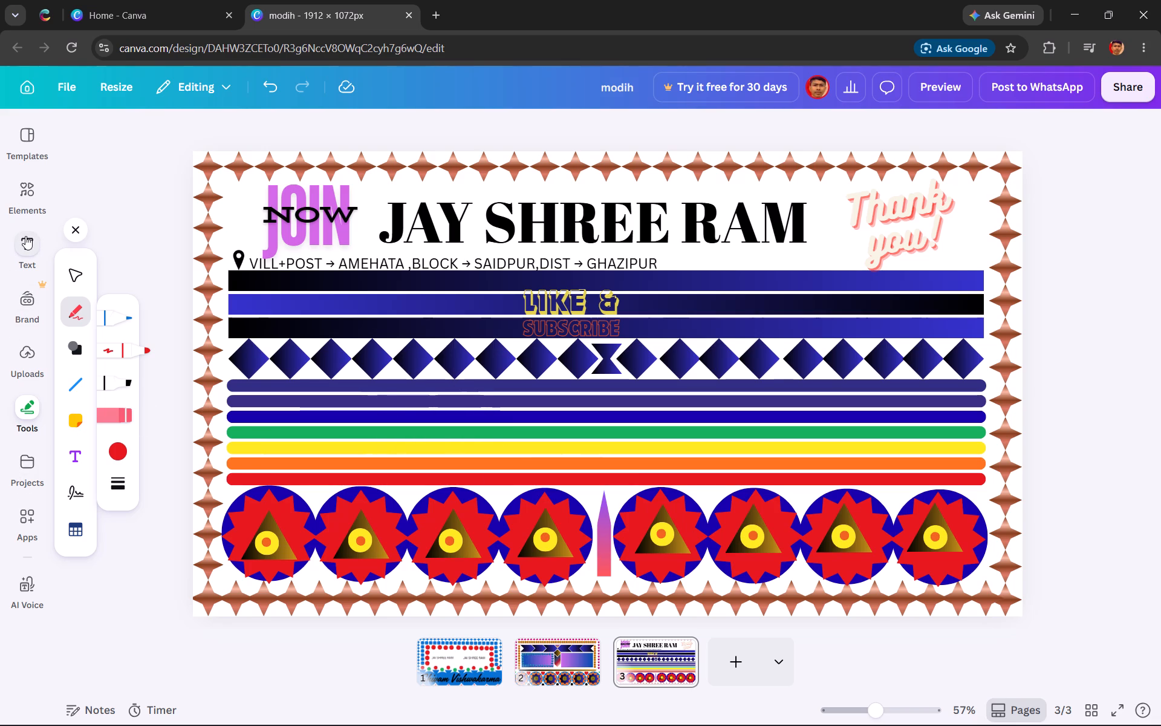
# Add the black telephone handset graphic from the recently used elements to page 3.
pyautogui.click(28, 204)
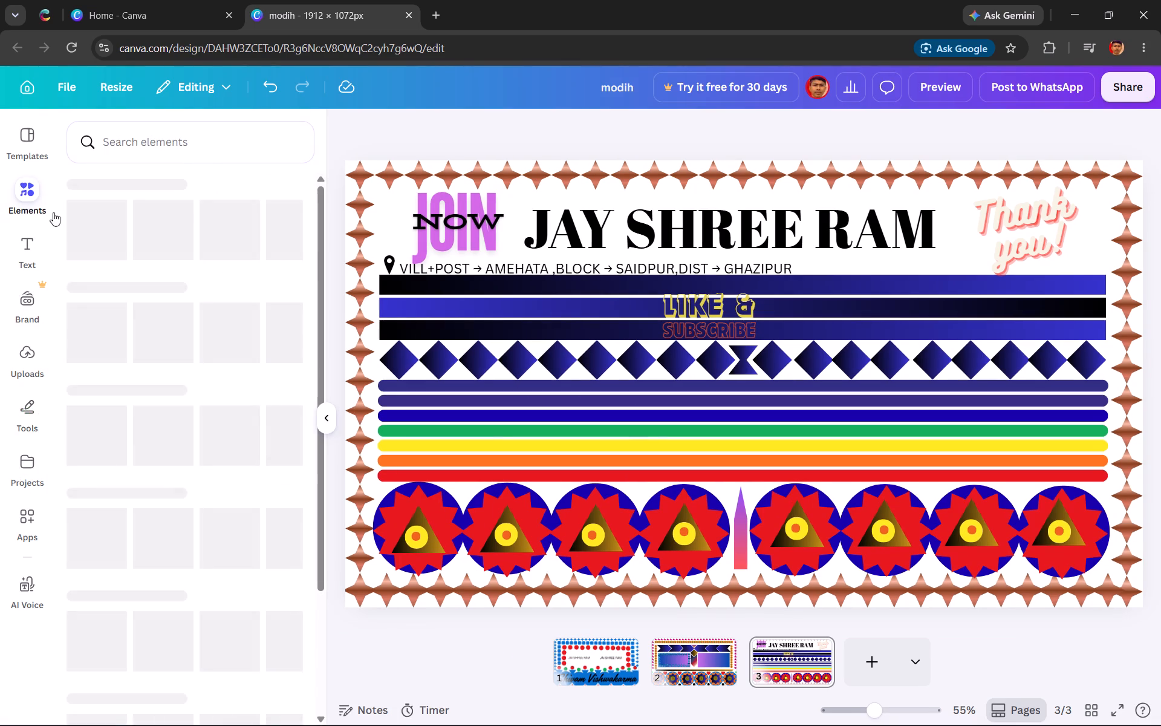
pyautogui.scroll(-1, 163, 376)
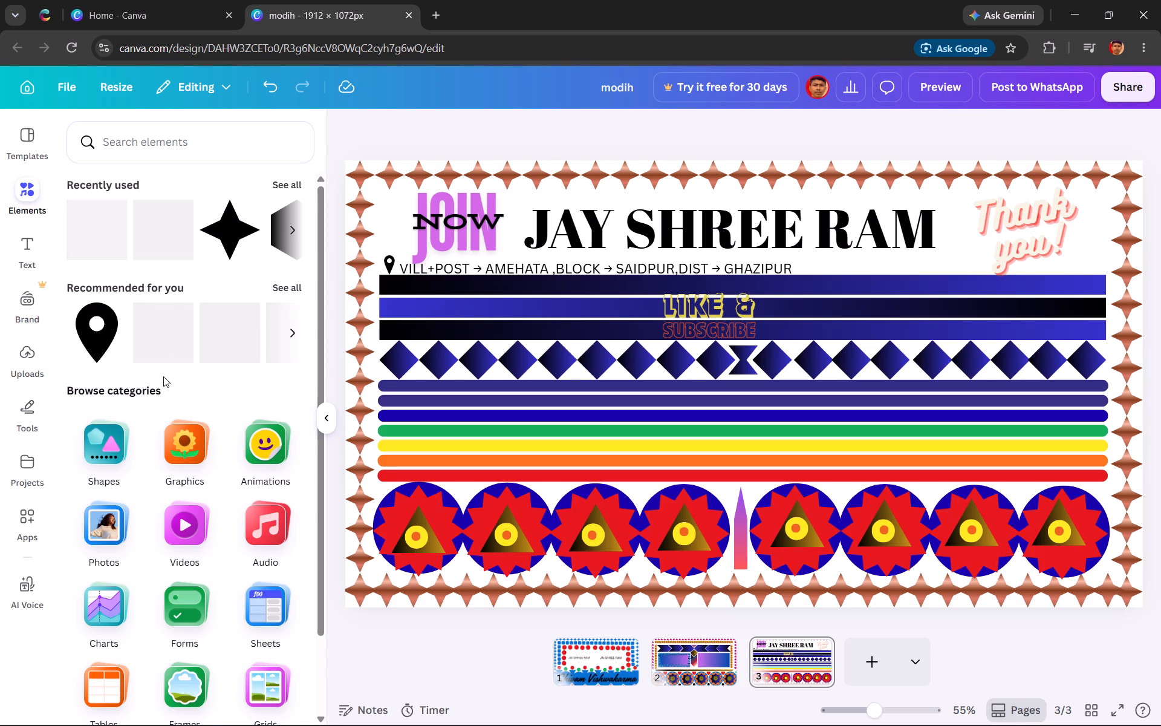
pyautogui.scroll(-4, 163, 376)
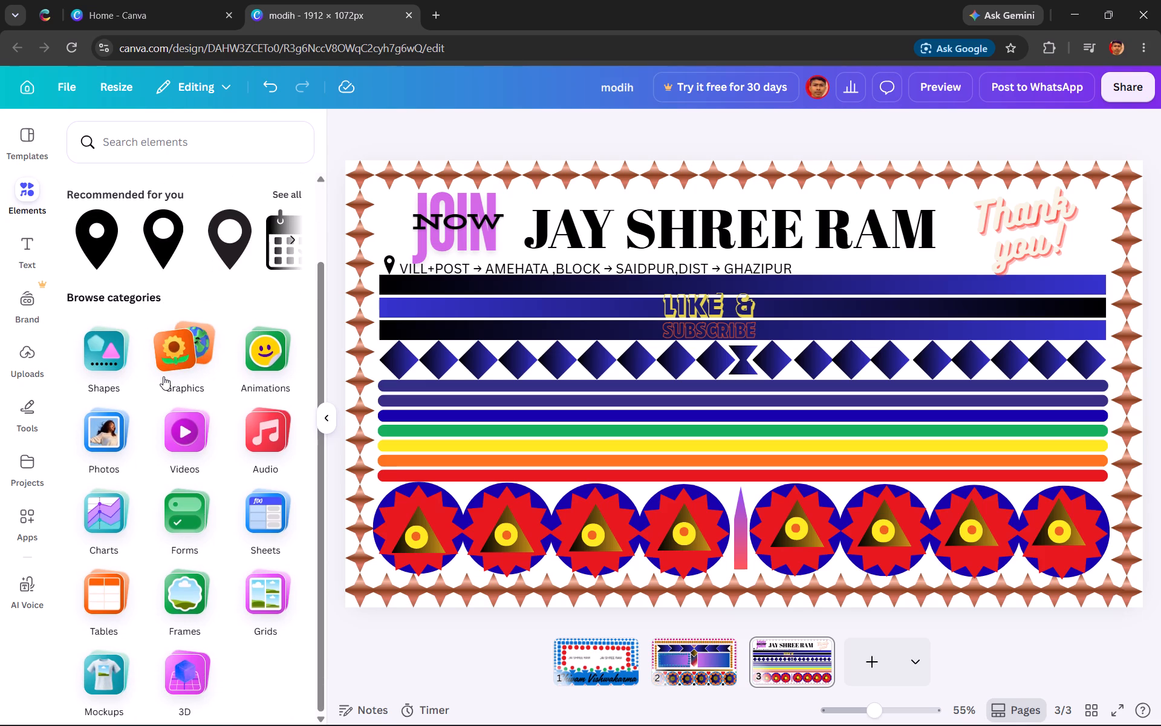
pyautogui.scroll(3, 163, 376)
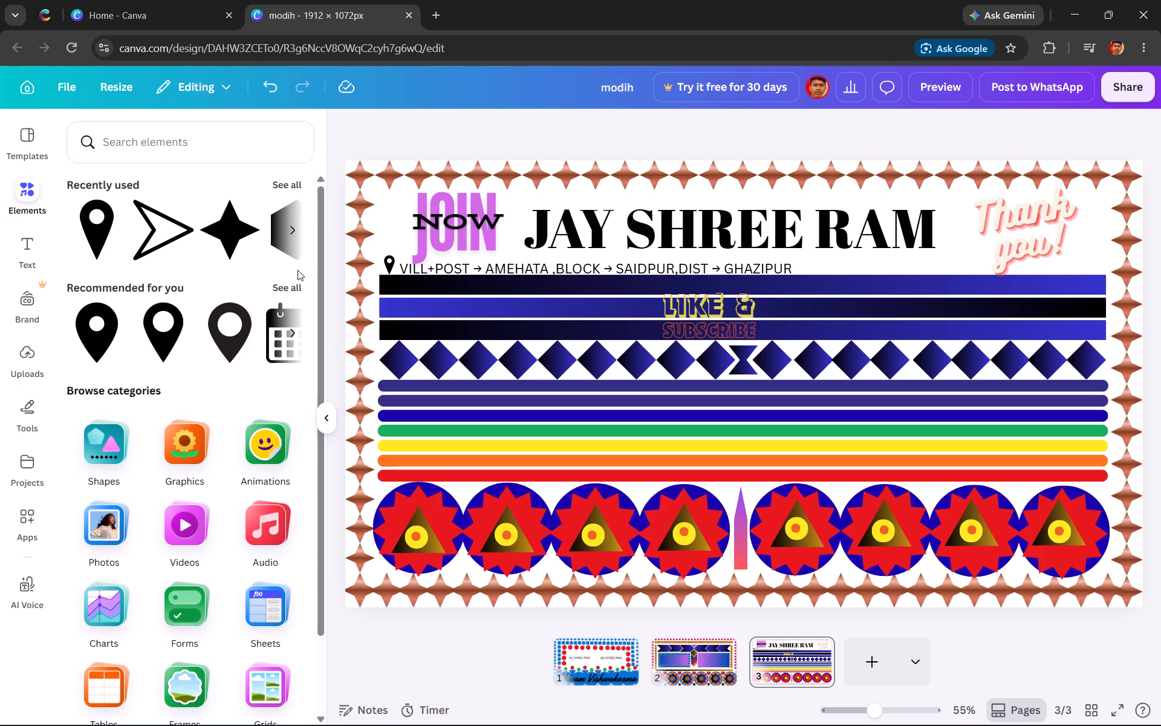
pyautogui.click(291, 229)
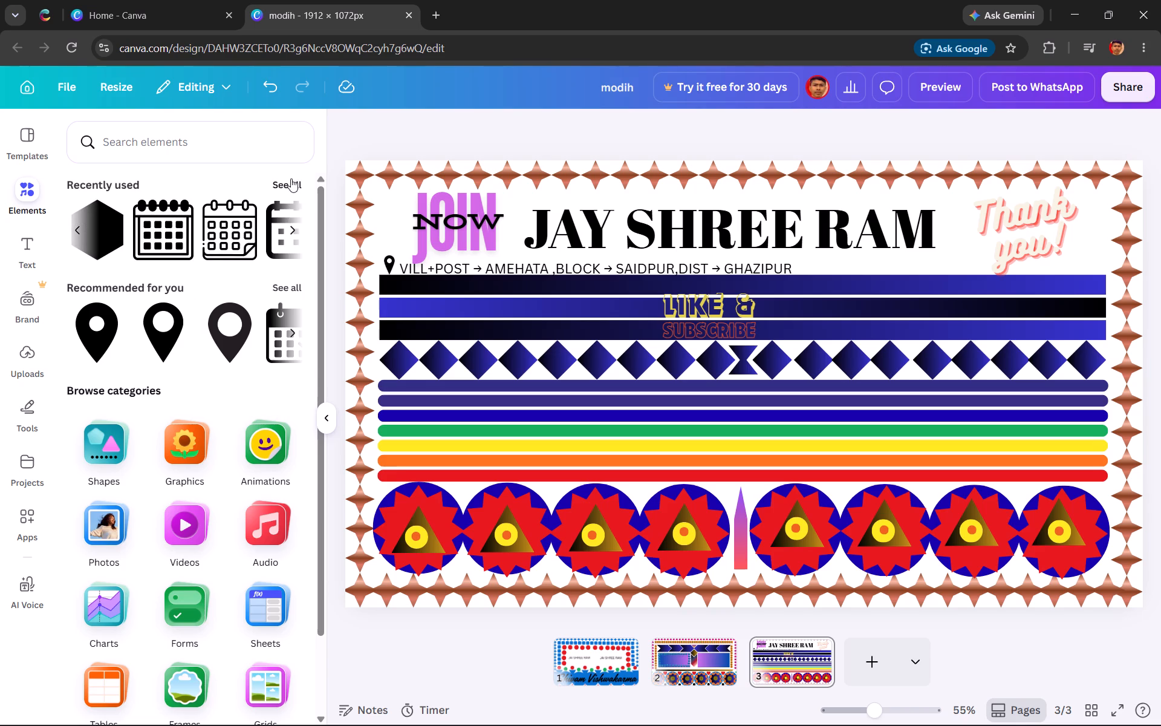
pyautogui.click(291, 178)
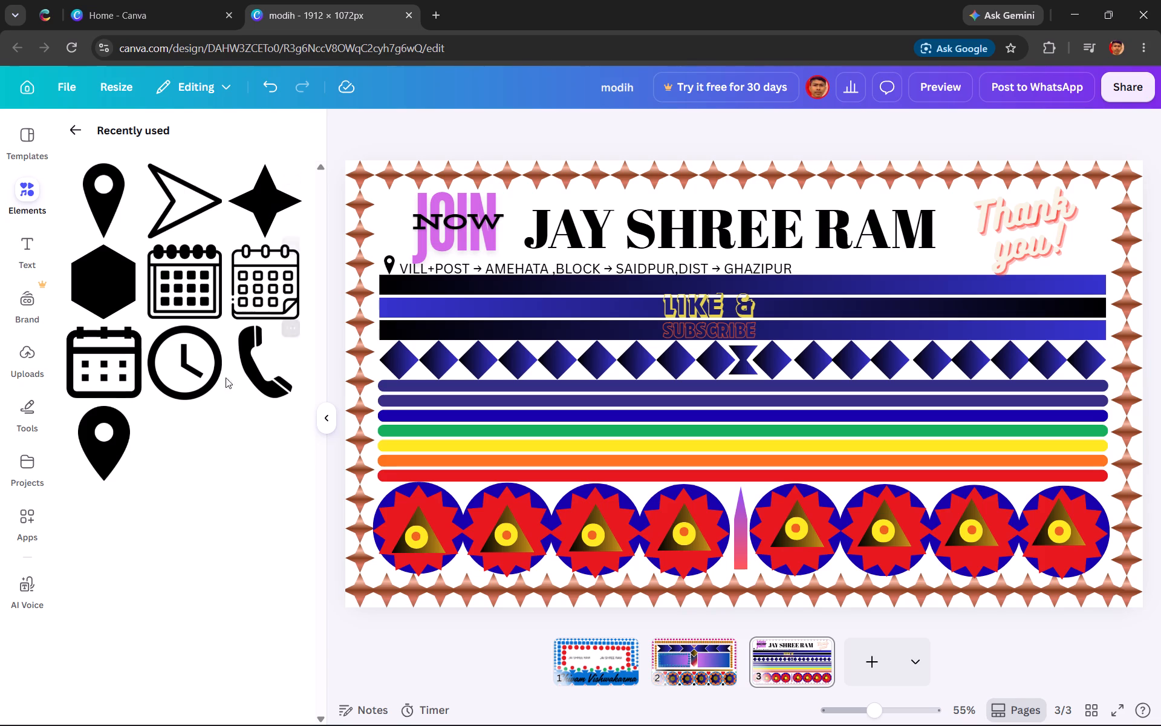
pyautogui.click(261, 379)
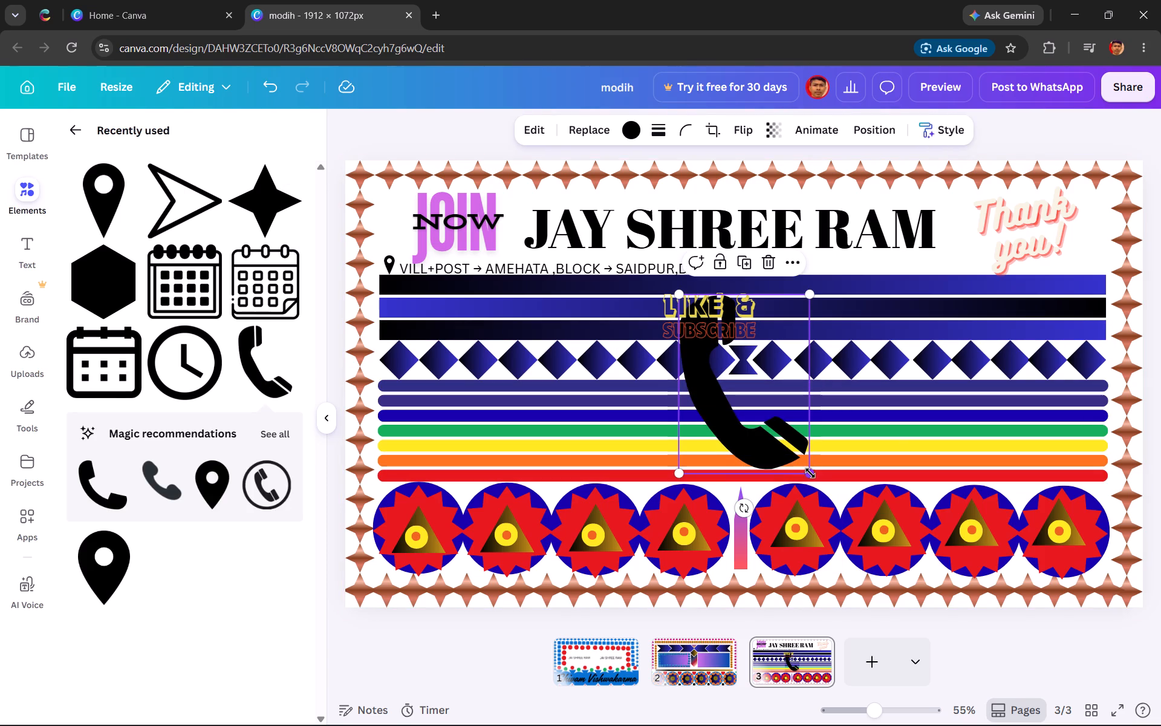
# Shrink the telephone graphic to about 34 × 47 and place it just after the end of the address line, above the gradient bars.
pyautogui.moveTo(810, 474); pyautogui.dragTo(670, 380)
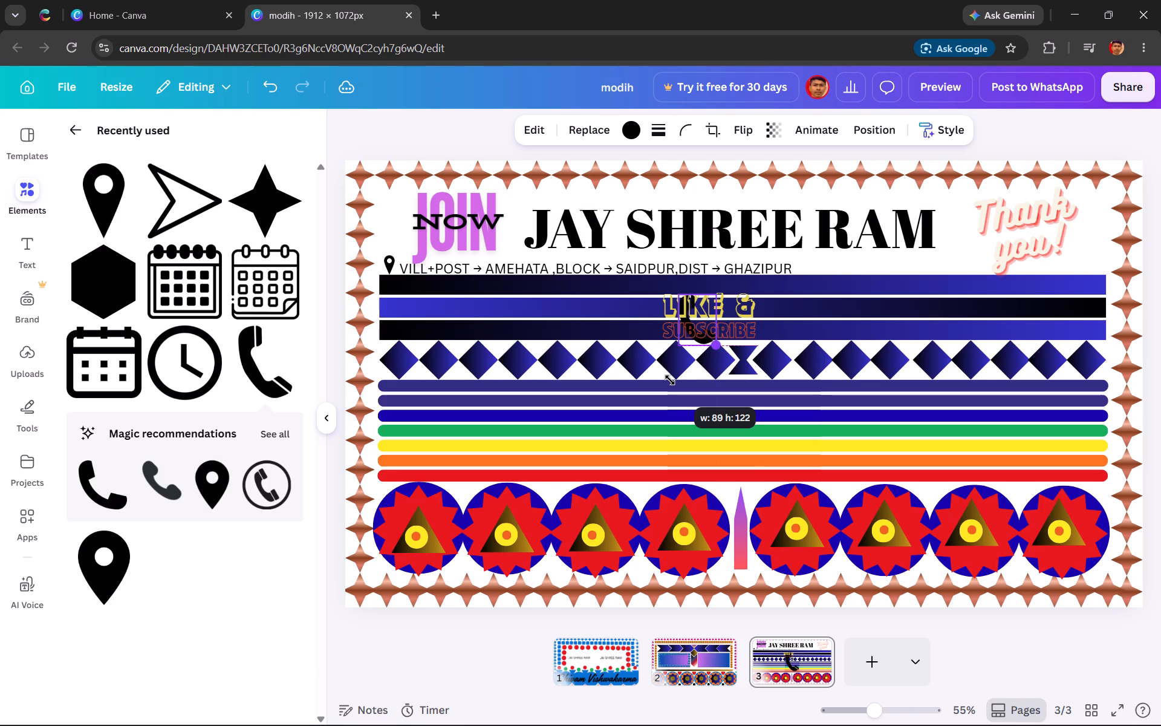
pyautogui.moveTo(670, 380); pyautogui.dragTo(652, 368)
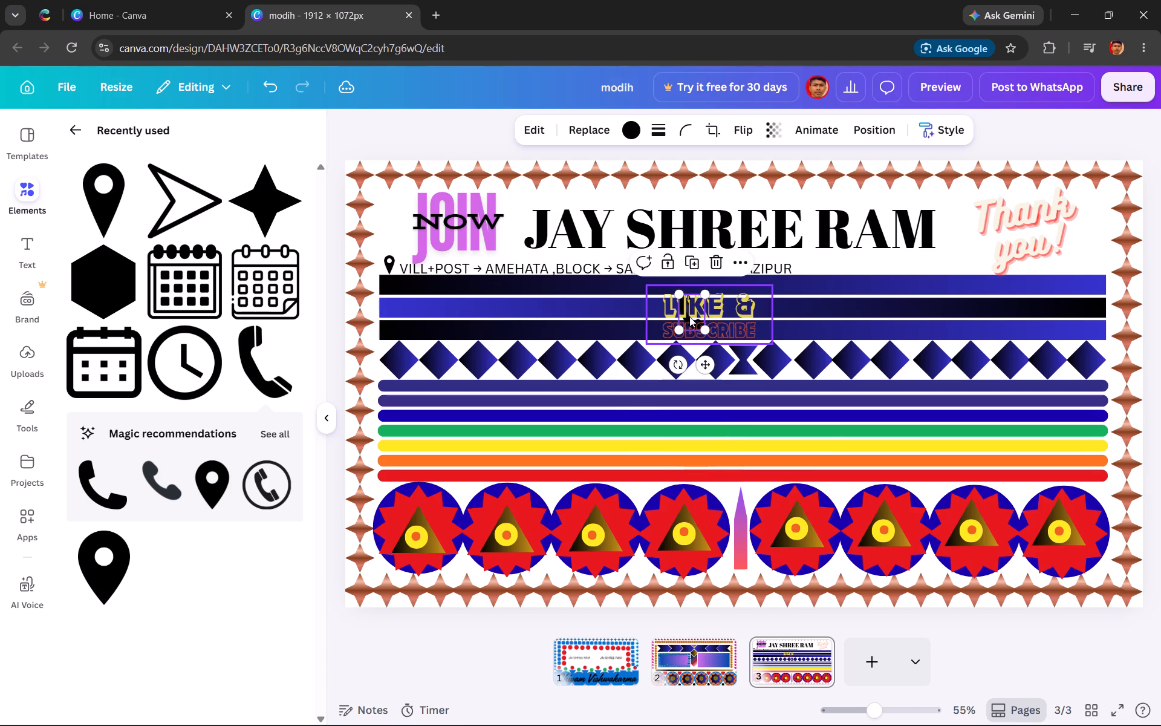
pyautogui.moveTo(692, 309); pyautogui.dragTo(808, 208)
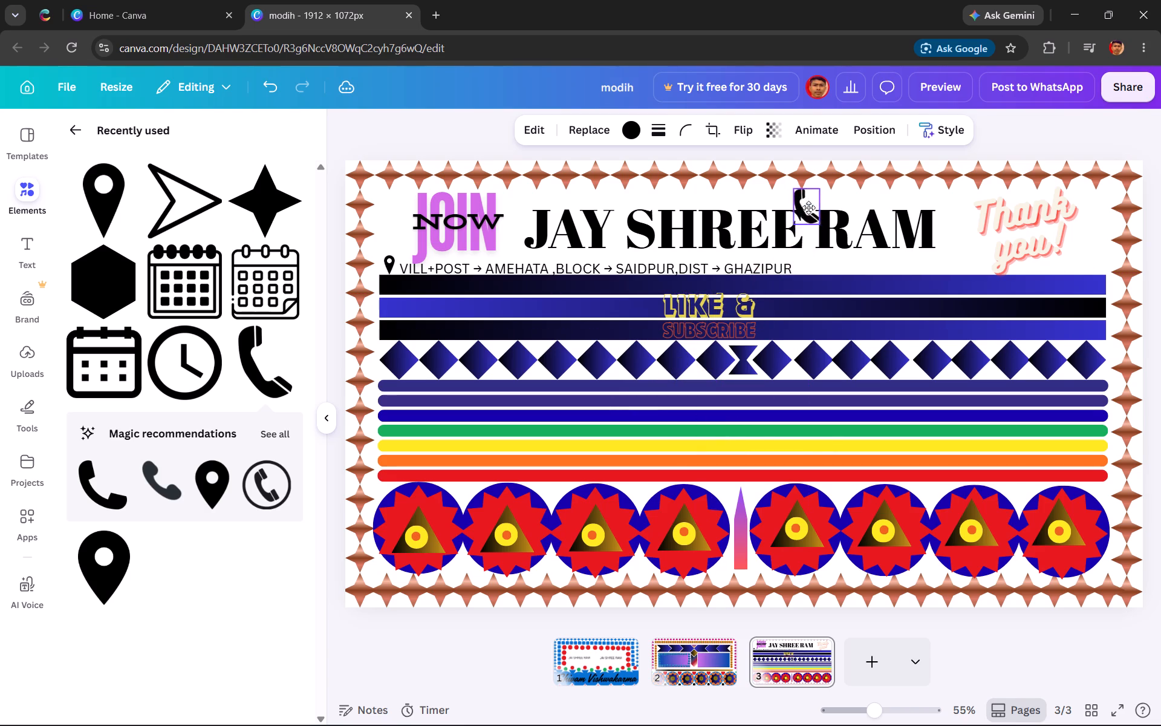
pyautogui.moveTo(808, 208); pyautogui.dragTo(815, 255)
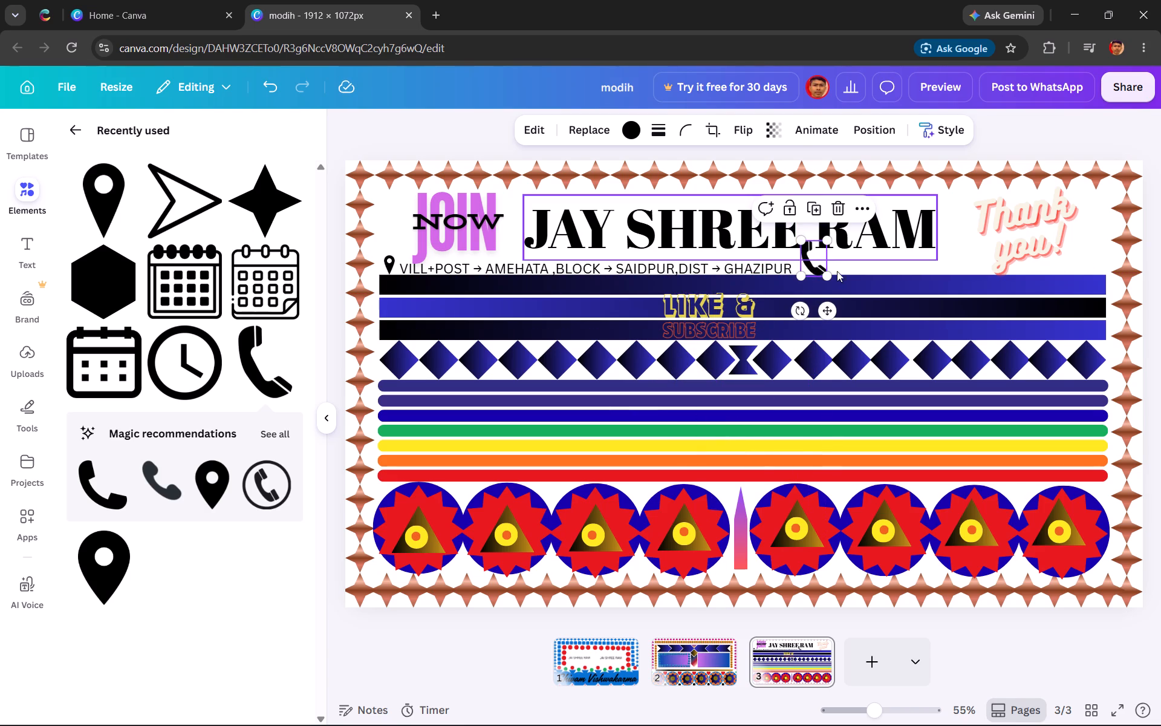
pyautogui.moveTo(827, 275); pyautogui.dragTo(809, 263)
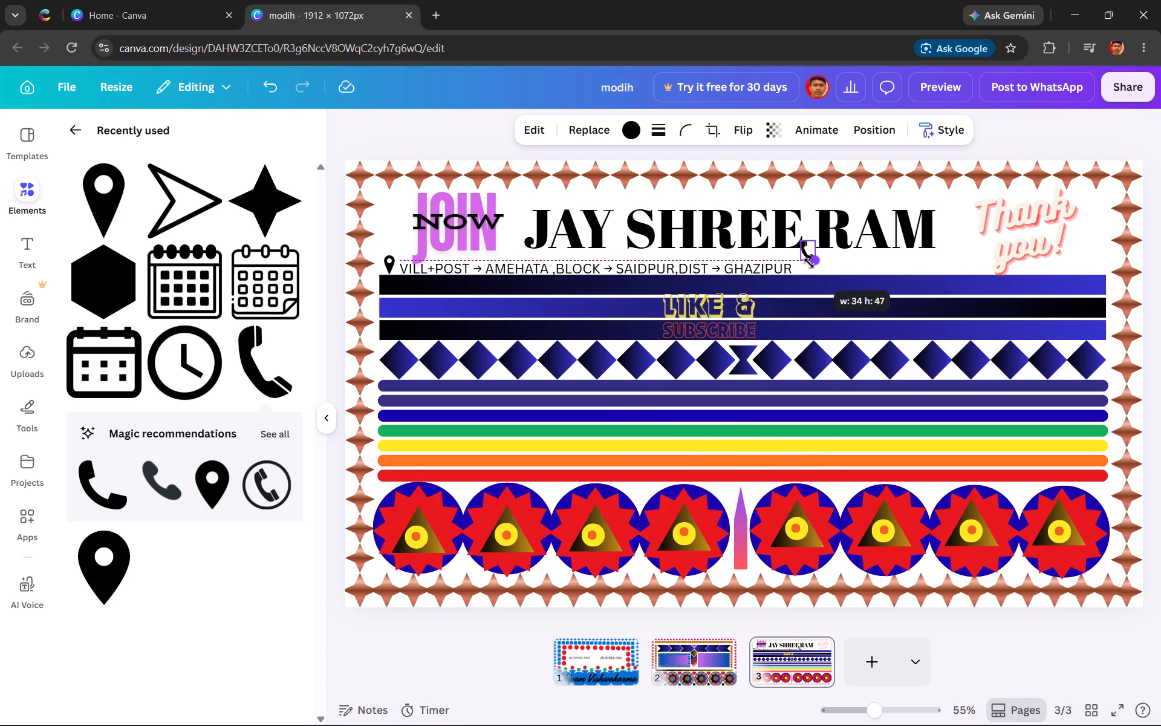
pyautogui.moveTo(809, 263); pyautogui.dragTo(811, 262)
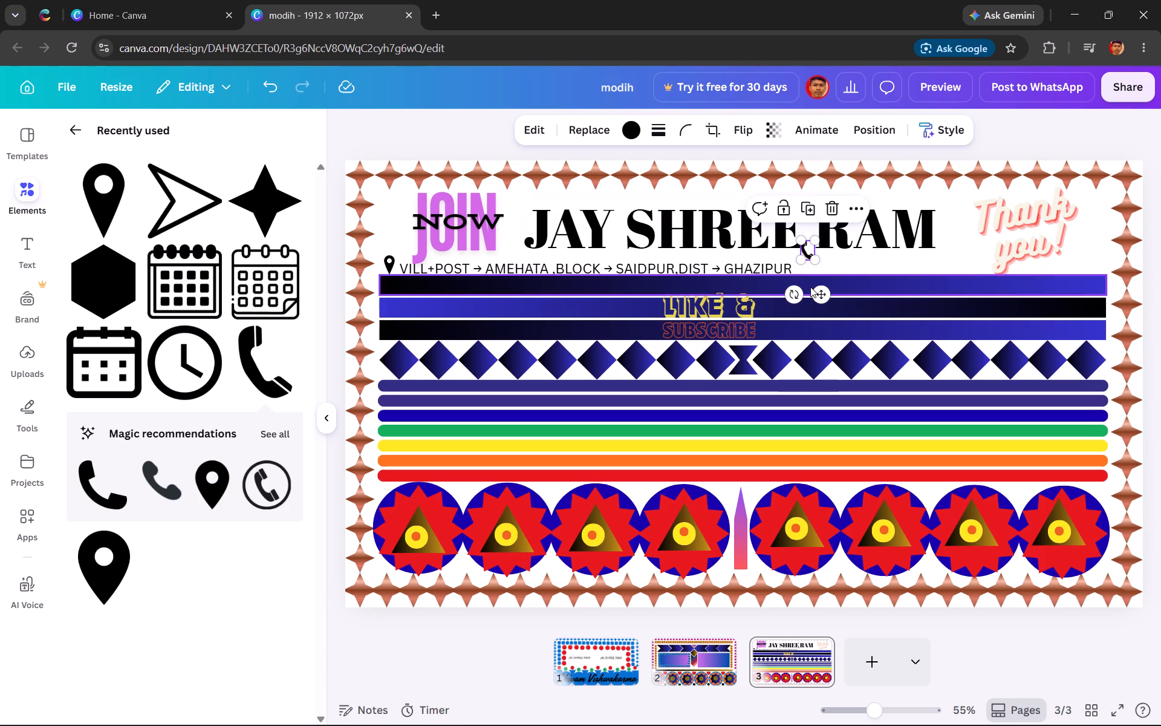
pyautogui.moveTo(820, 294); pyautogui.dragTo(821, 309)
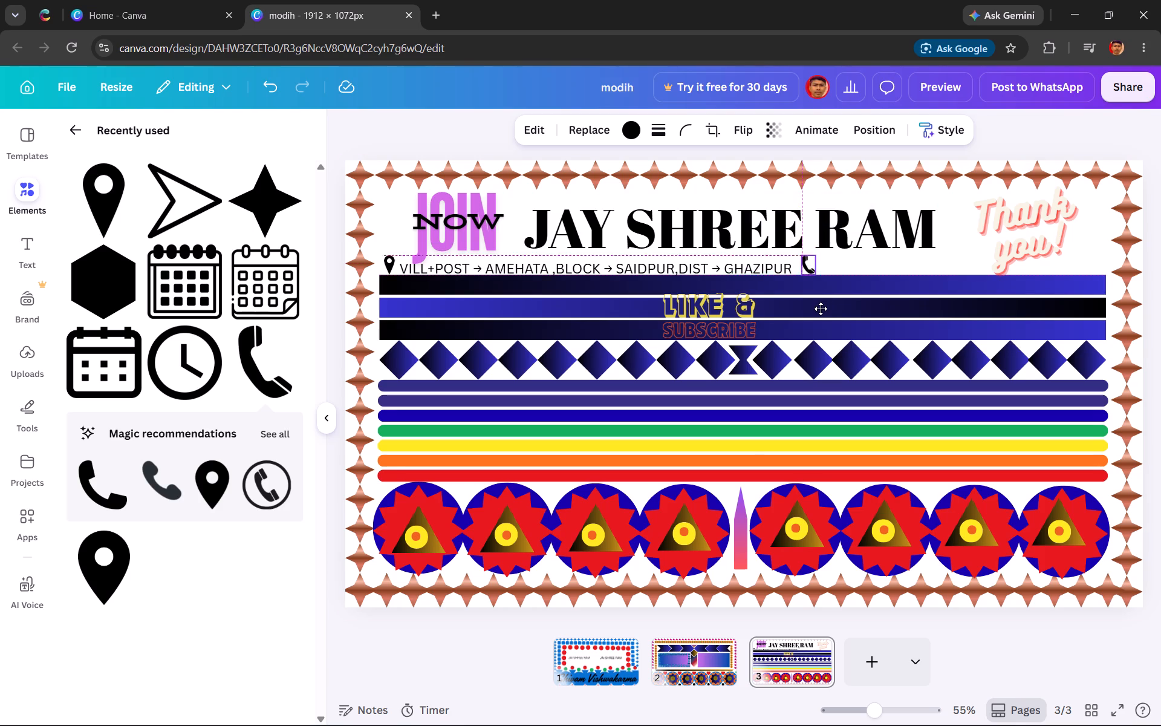
pyautogui.moveTo(821, 309); pyautogui.dragTo(819, 309)
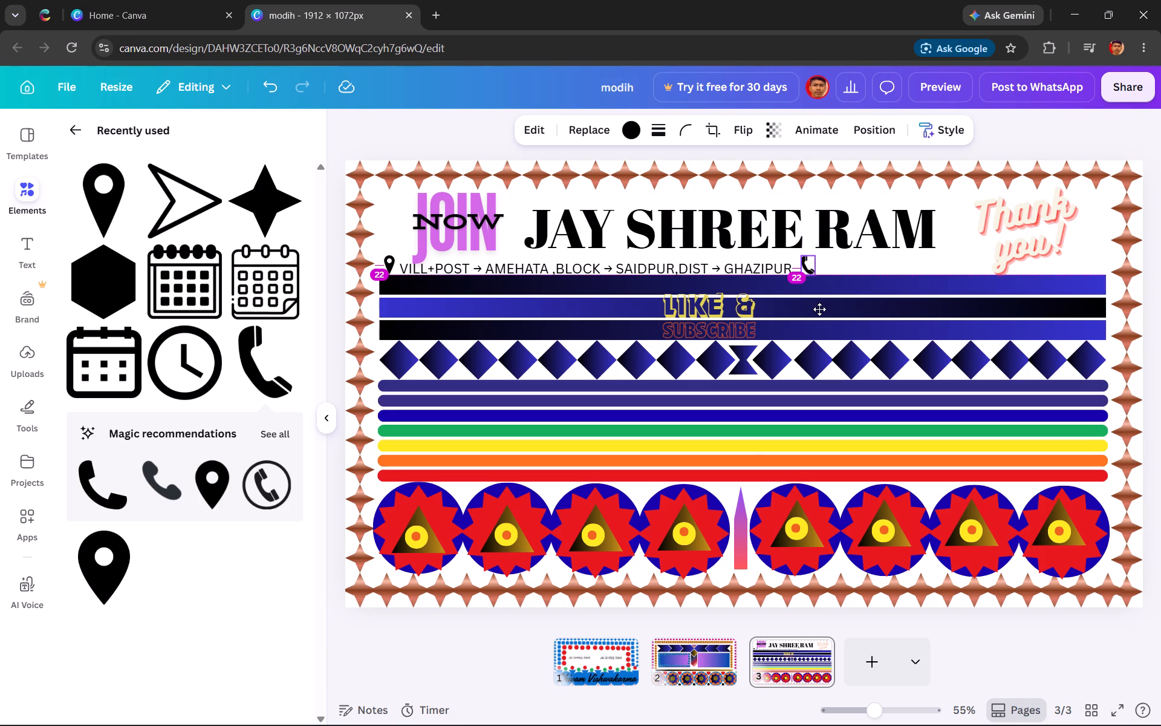
pyautogui.moveTo(819, 309); pyautogui.dragTo(819, 309)
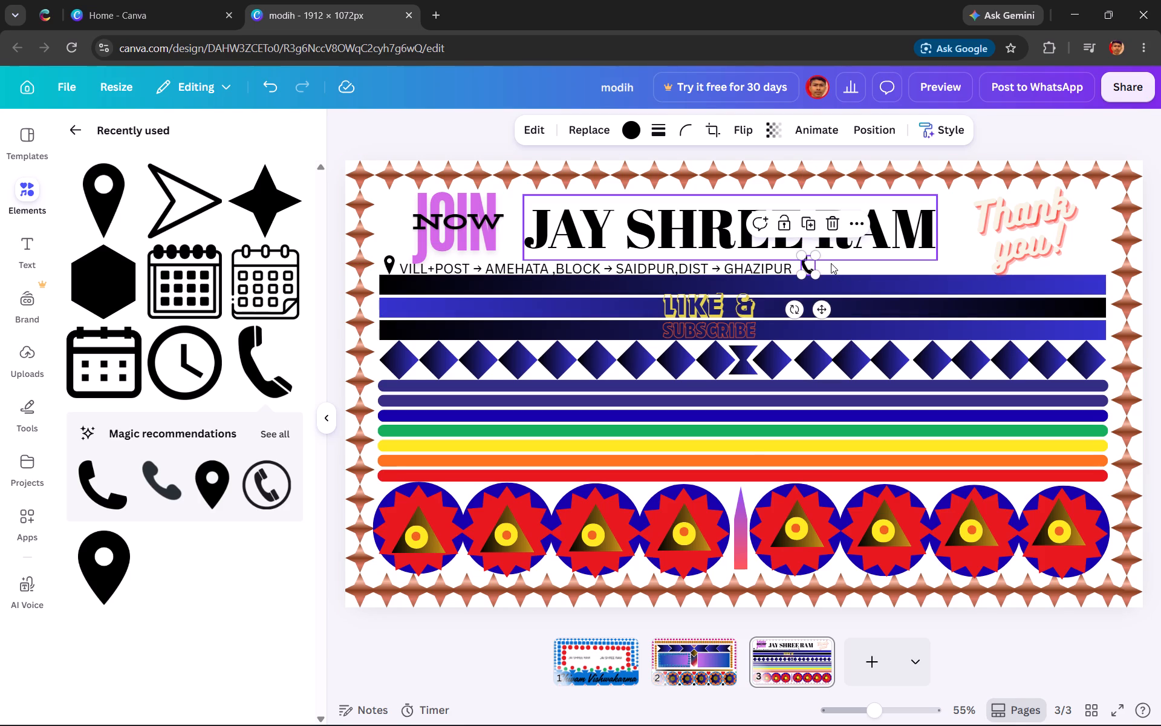
pyautogui.click(831, 263)
pyautogui.click(832, 269)
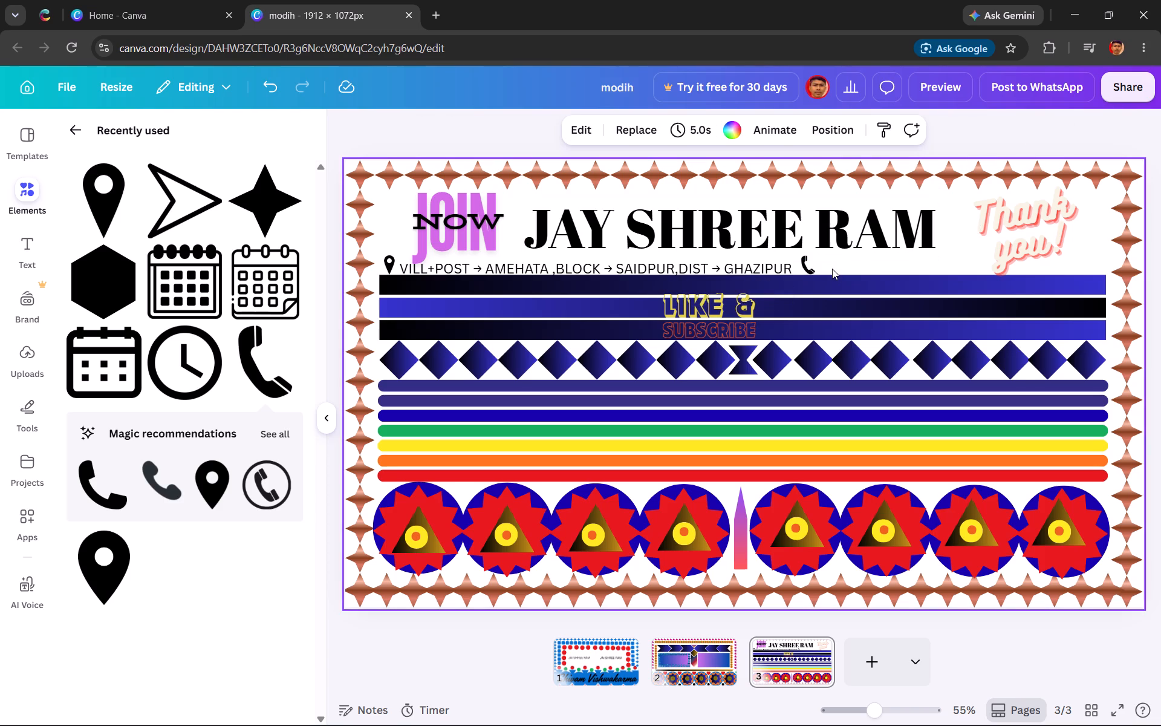
# Bring up the default text styles for adding text to page 3.
pyautogui.click(34, 260)
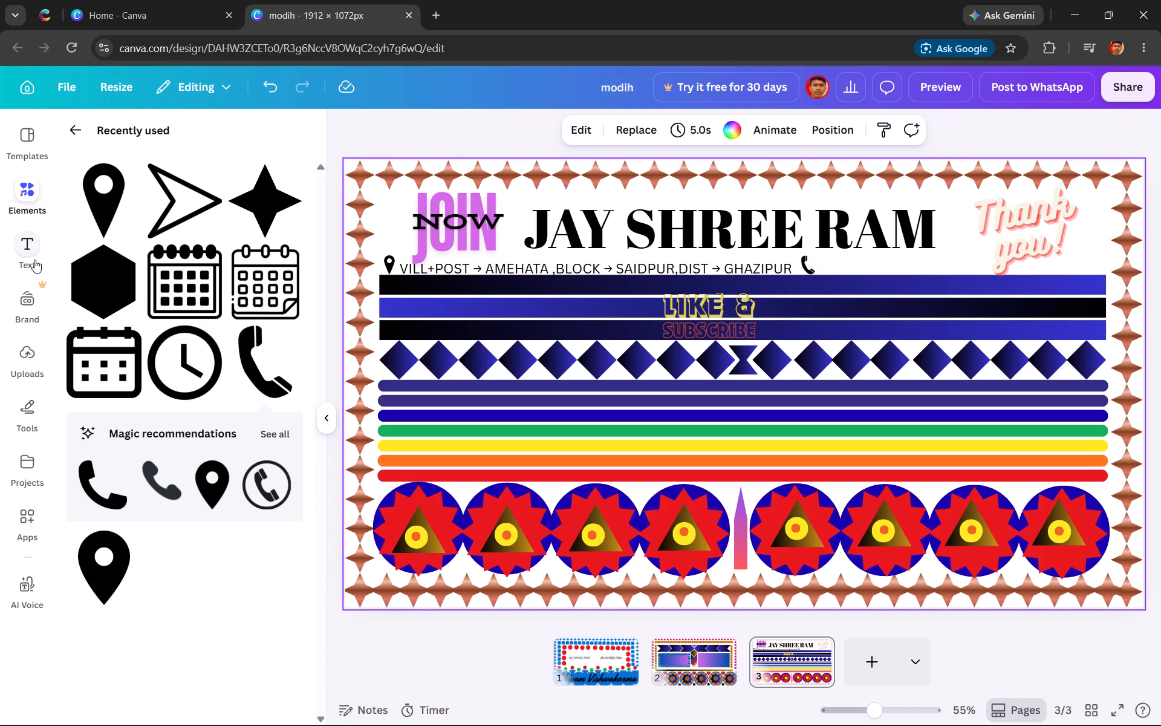
pyautogui.scroll(5, 157, 237)
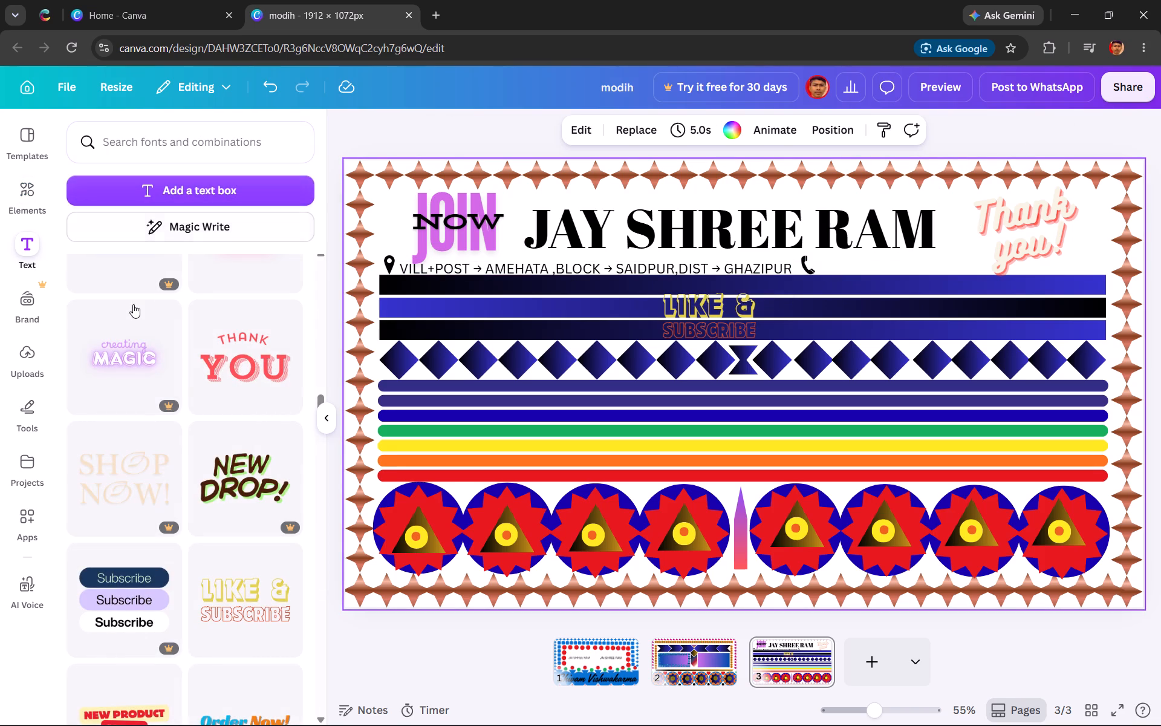
pyautogui.scroll(18, 133, 304)
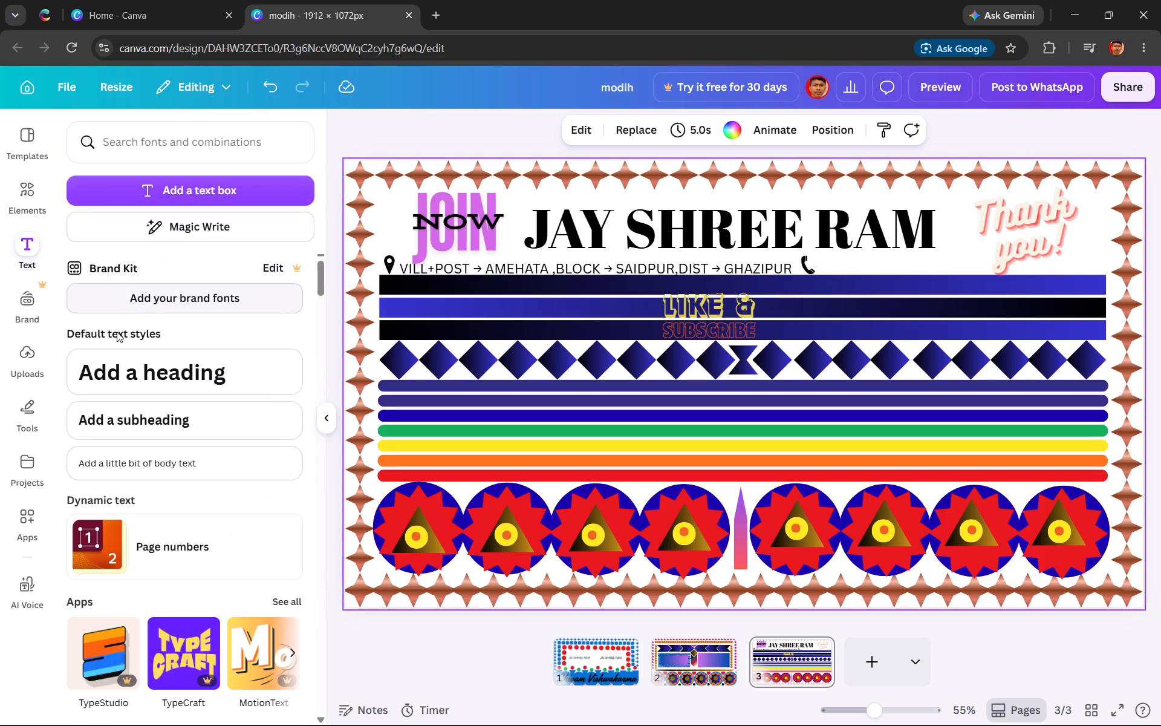
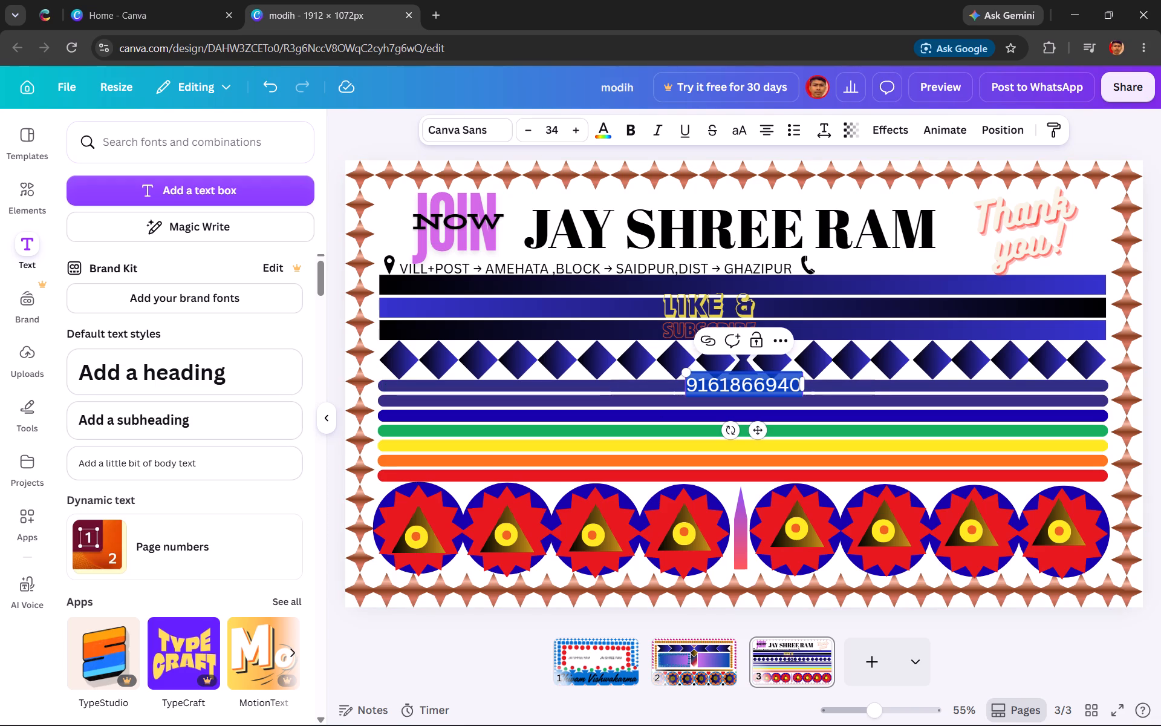
# Overwrite the selected phone number in the page 3 text box, starting the new entry with "+".
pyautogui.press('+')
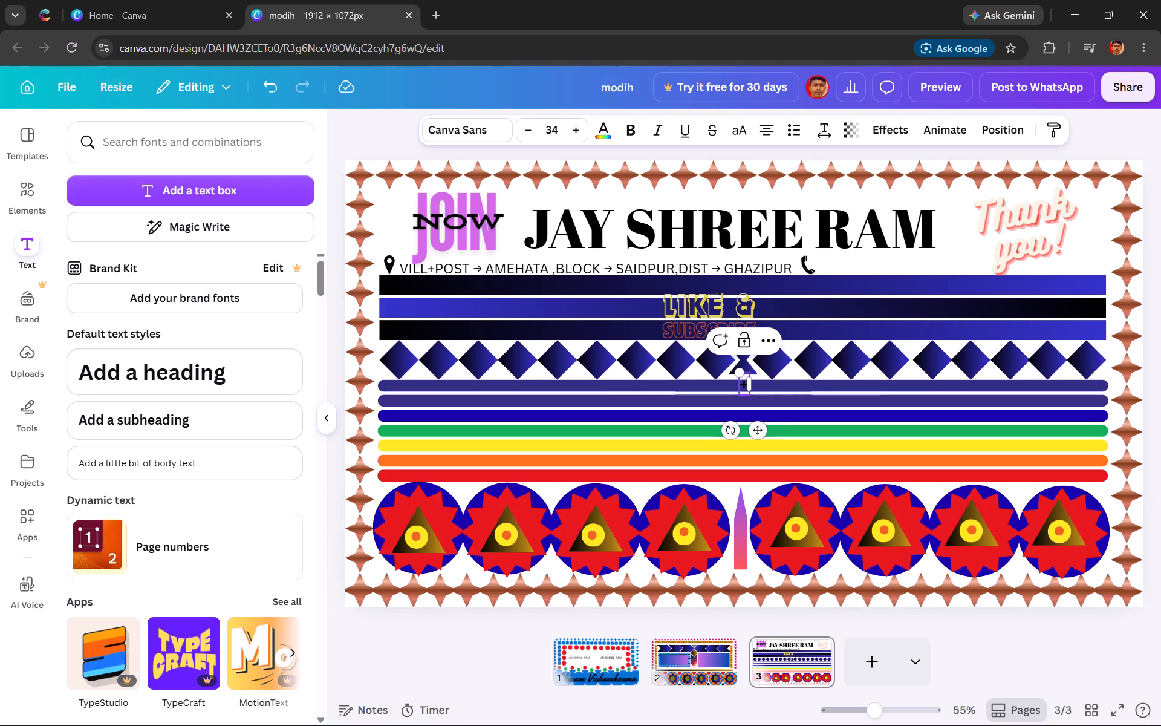
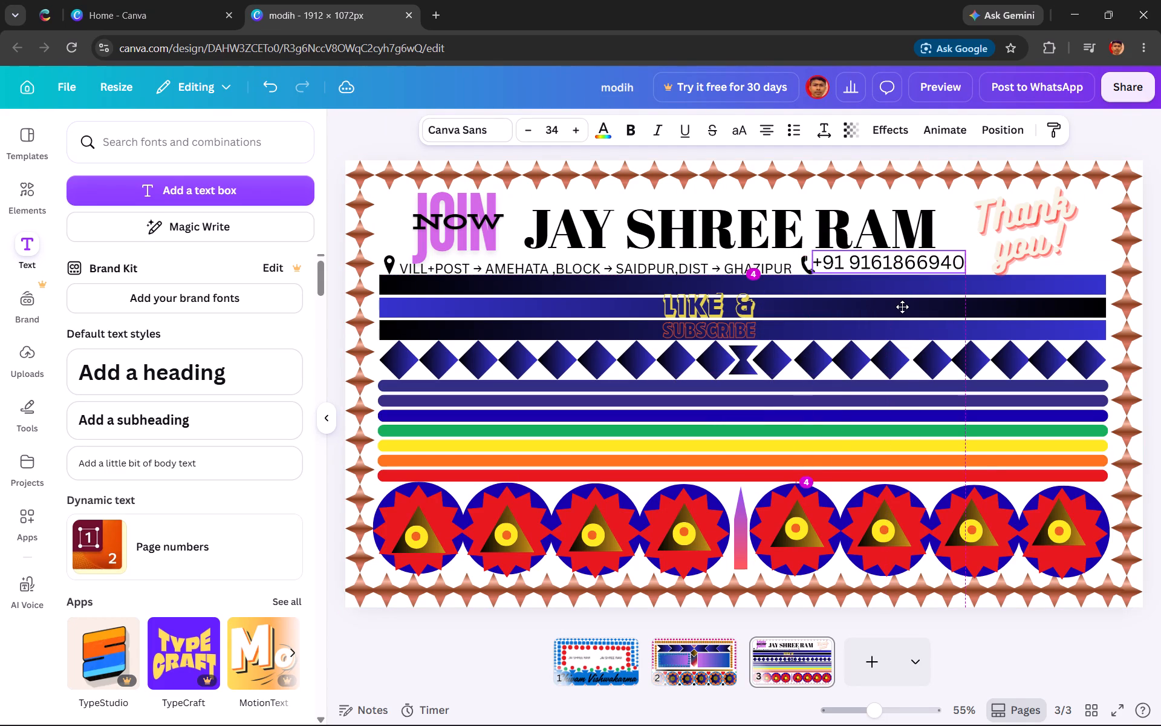
# Position the contact phone number text directly after the telephone graphic, in line with the address and above the gradient bars.
pyautogui.moveTo(902, 307); pyautogui.dragTo(903, 308)
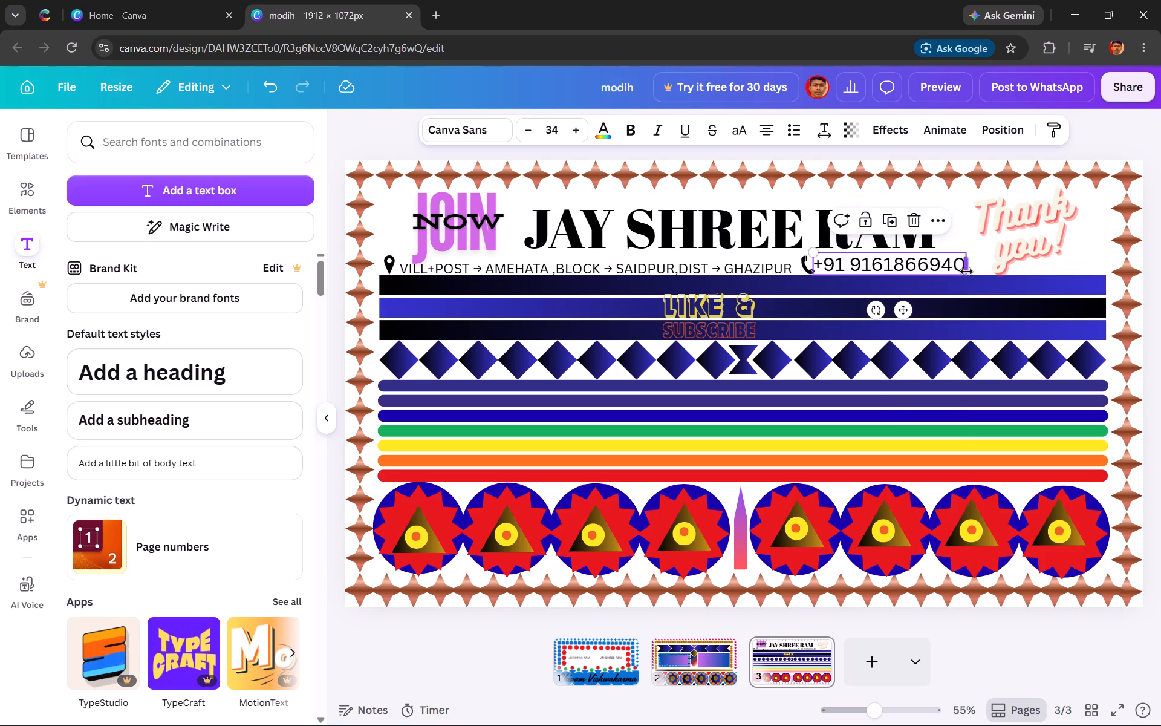
# Shrink the phone number text to size 30 and place it directly after the telephone graphic, on the address line above the gradient bars.
pyautogui.moveTo(814, 250); pyautogui.dragTo(828, 263)
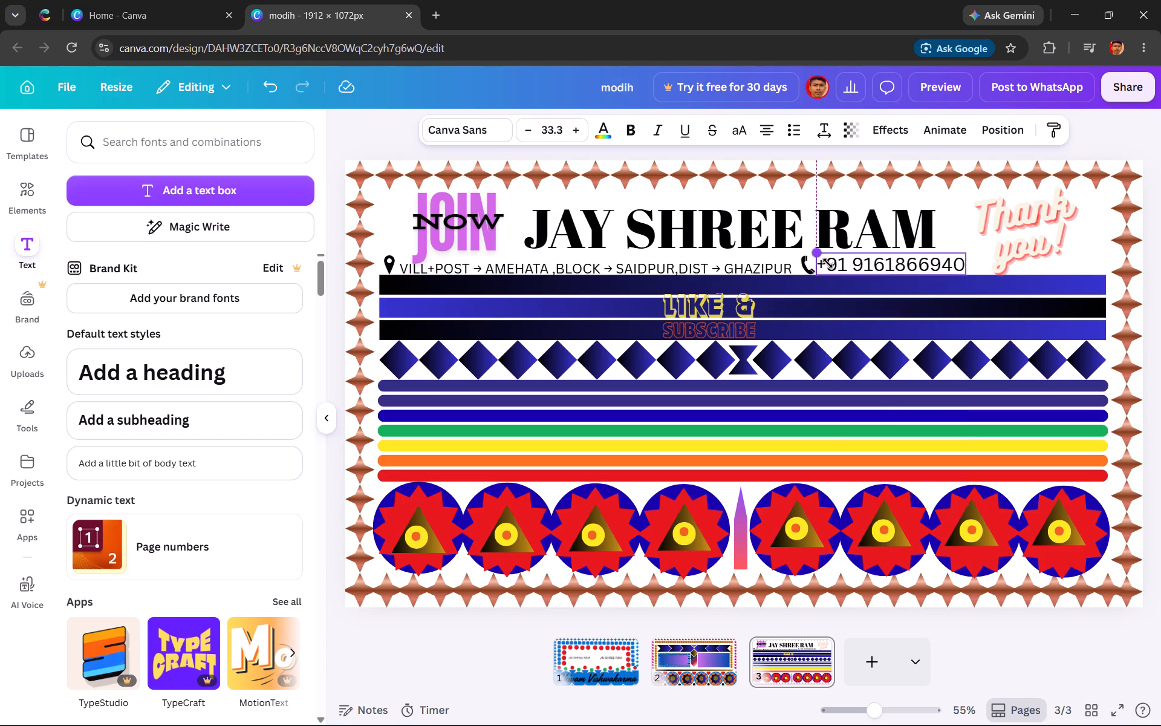
pyautogui.moveTo(828, 263); pyautogui.dragTo(828, 266)
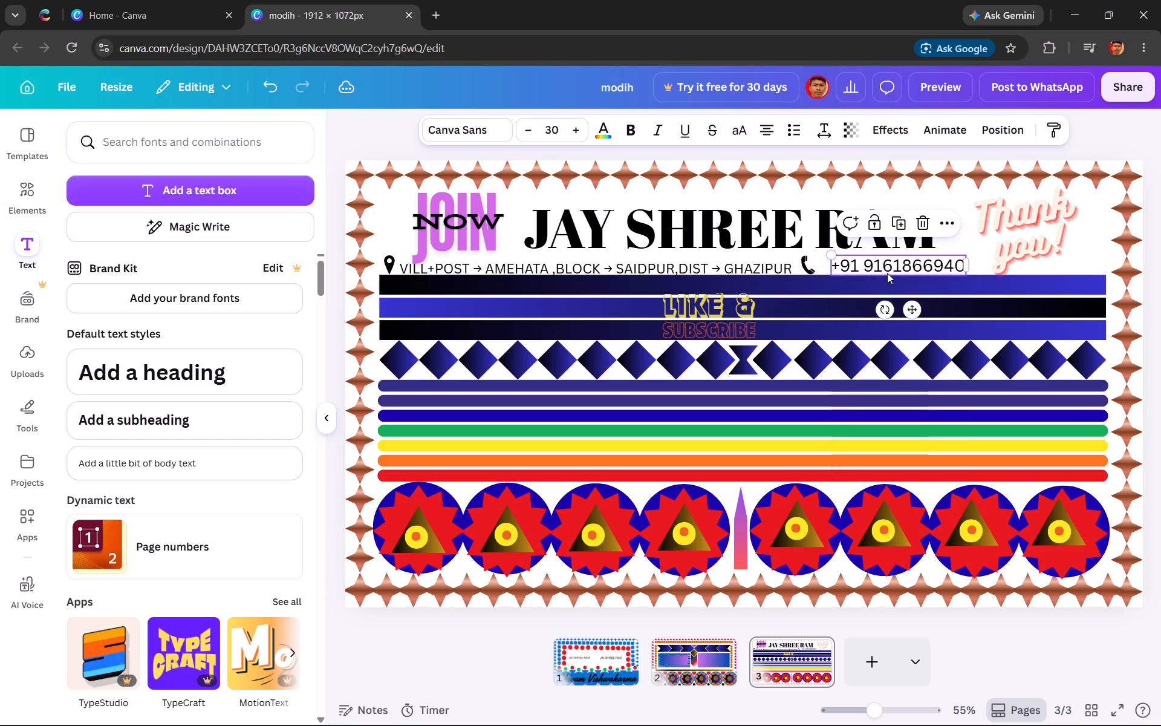
pyautogui.moveTo(889, 266); pyautogui.dragTo(867, 270)
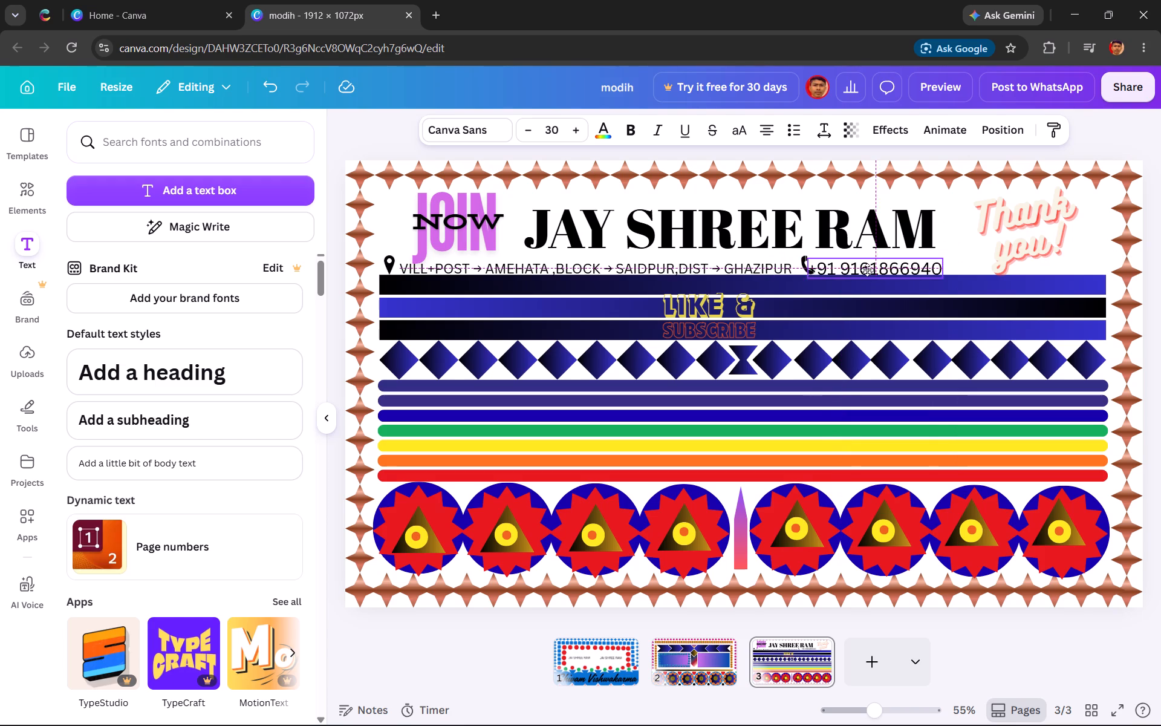
pyautogui.moveTo(867, 270); pyautogui.dragTo(871, 267)
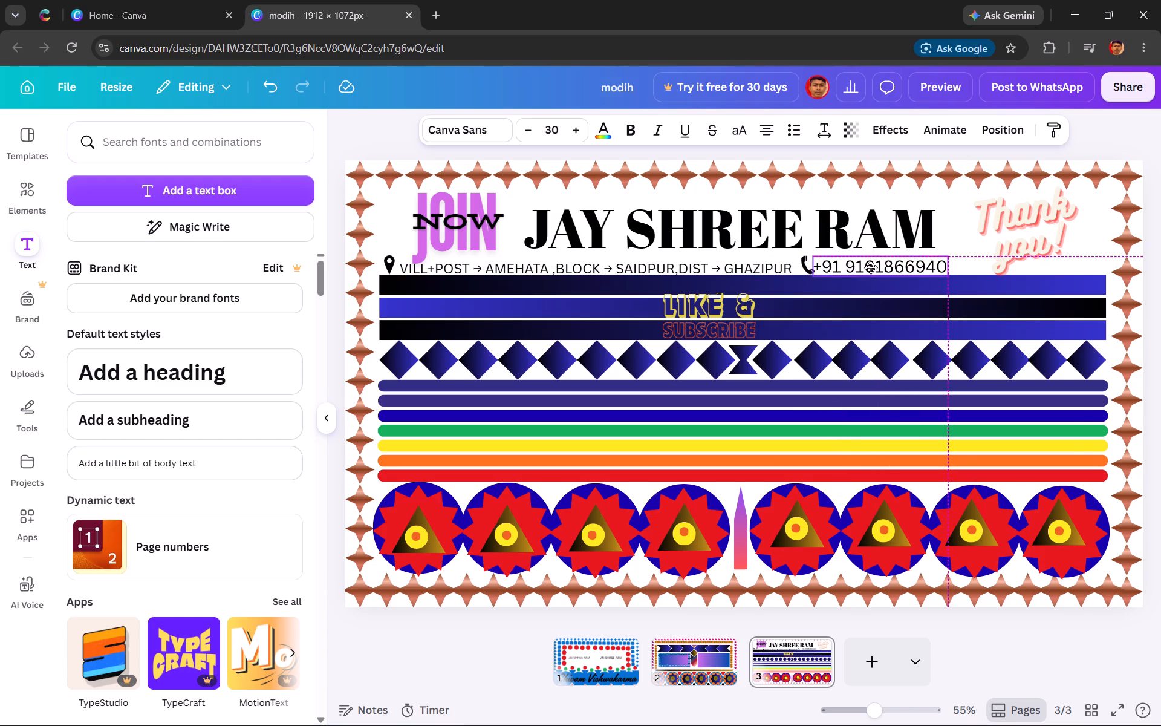
pyautogui.moveTo(871, 267); pyautogui.dragTo(869, 267)
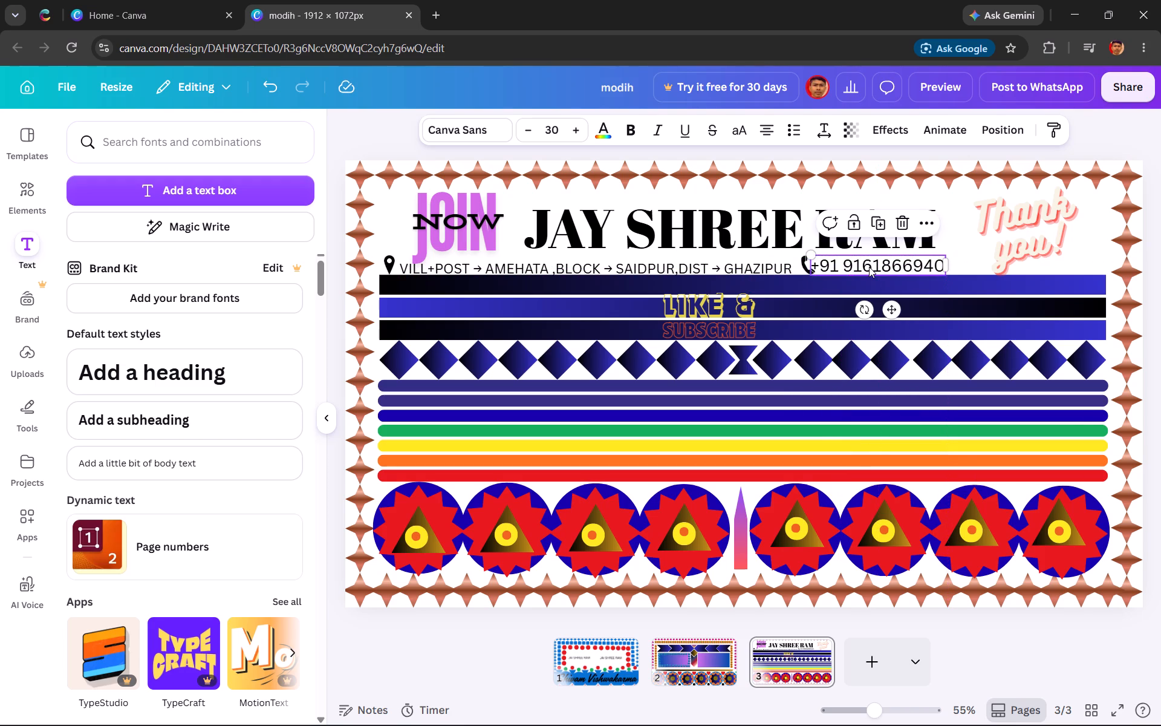
pyautogui.click(1102, 241)
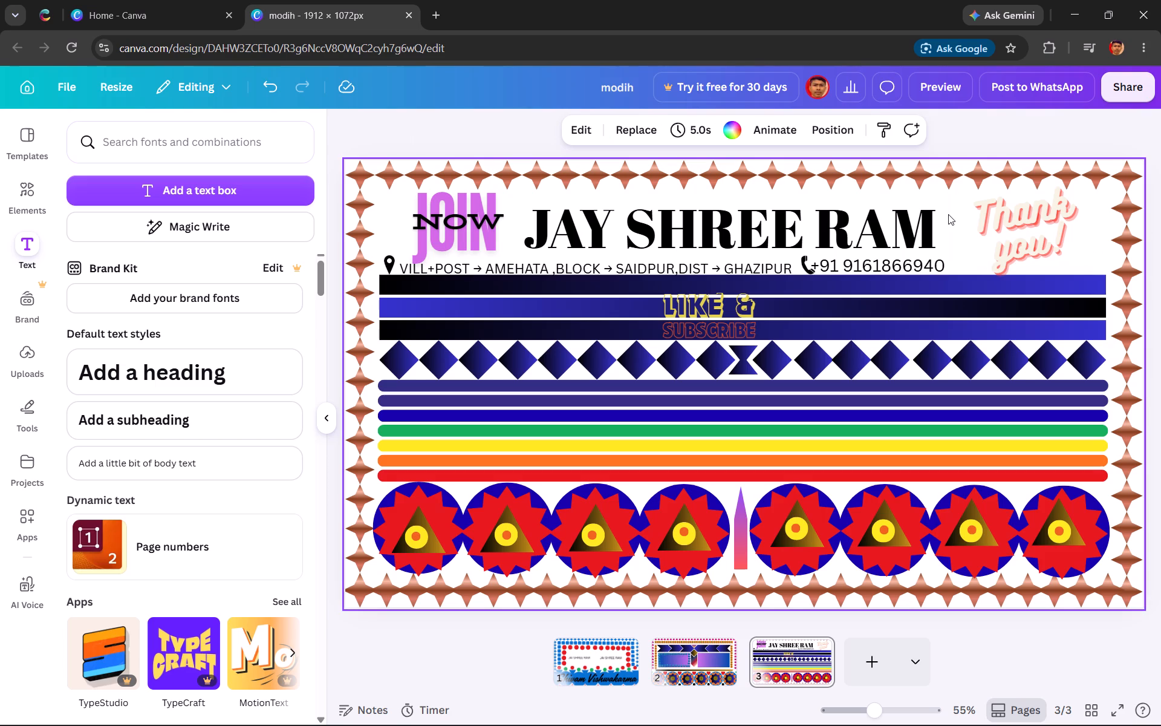
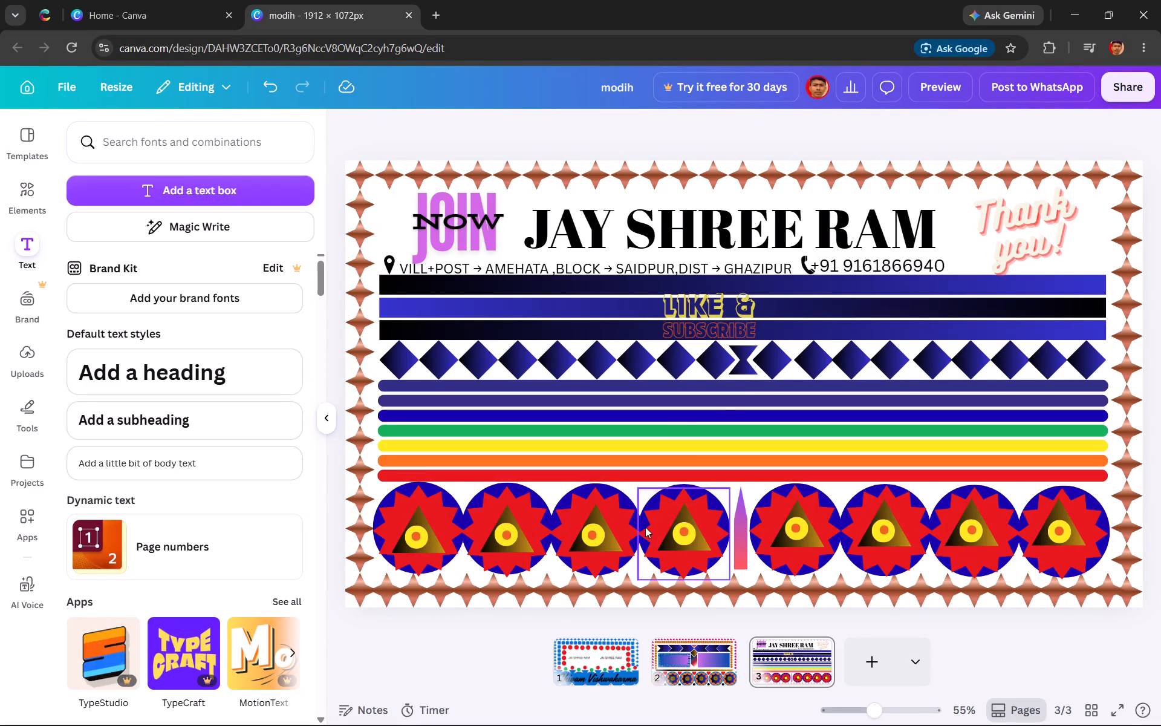
# Delete page 2, the one with the gradient arrows, pink star border and blue ornamented circles.
pyautogui.click(688, 666)
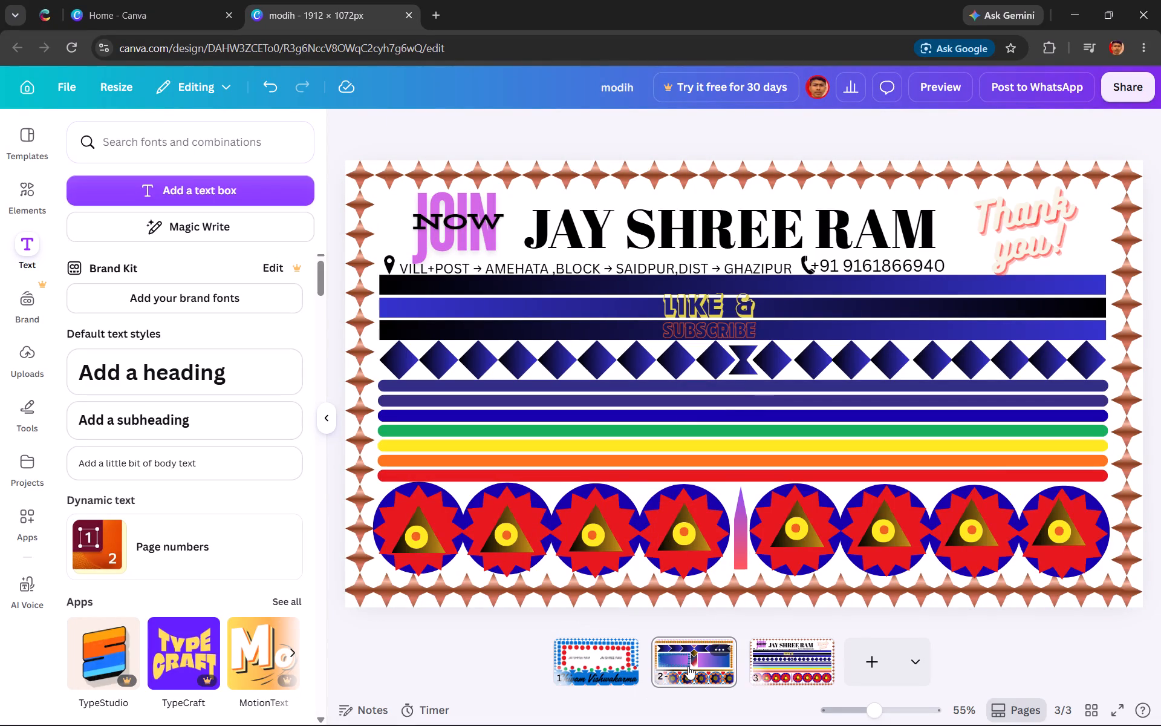
pyautogui.click(599, 660)
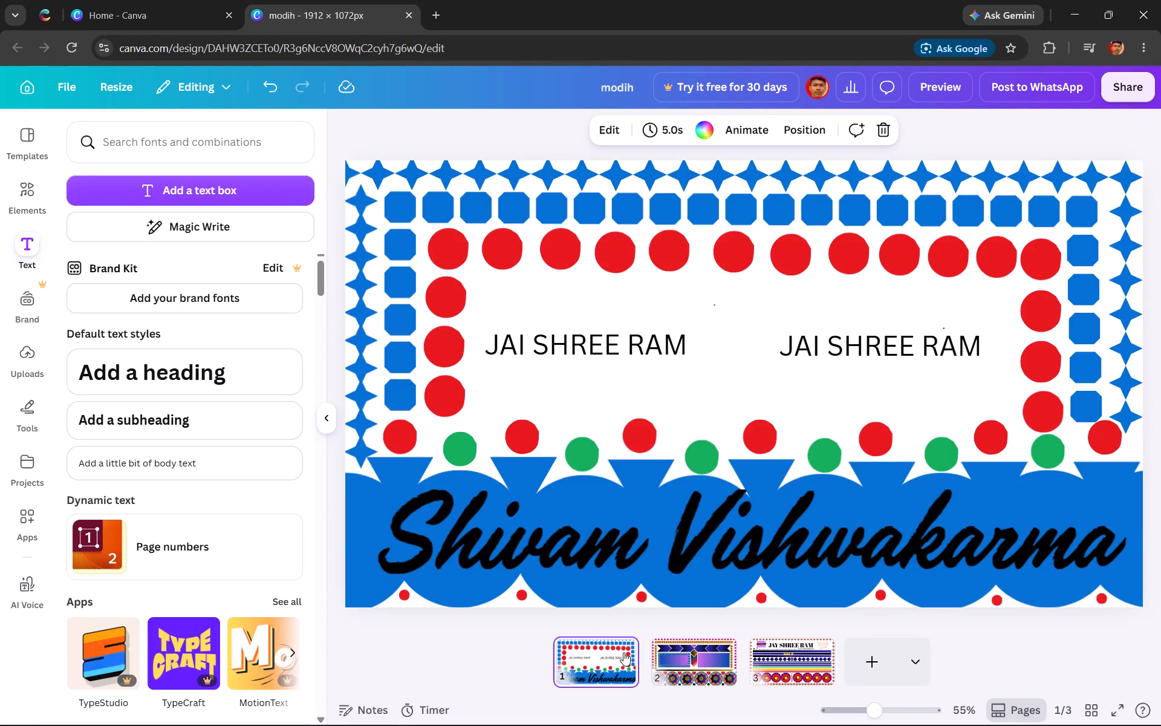
pyautogui.click(700, 658)
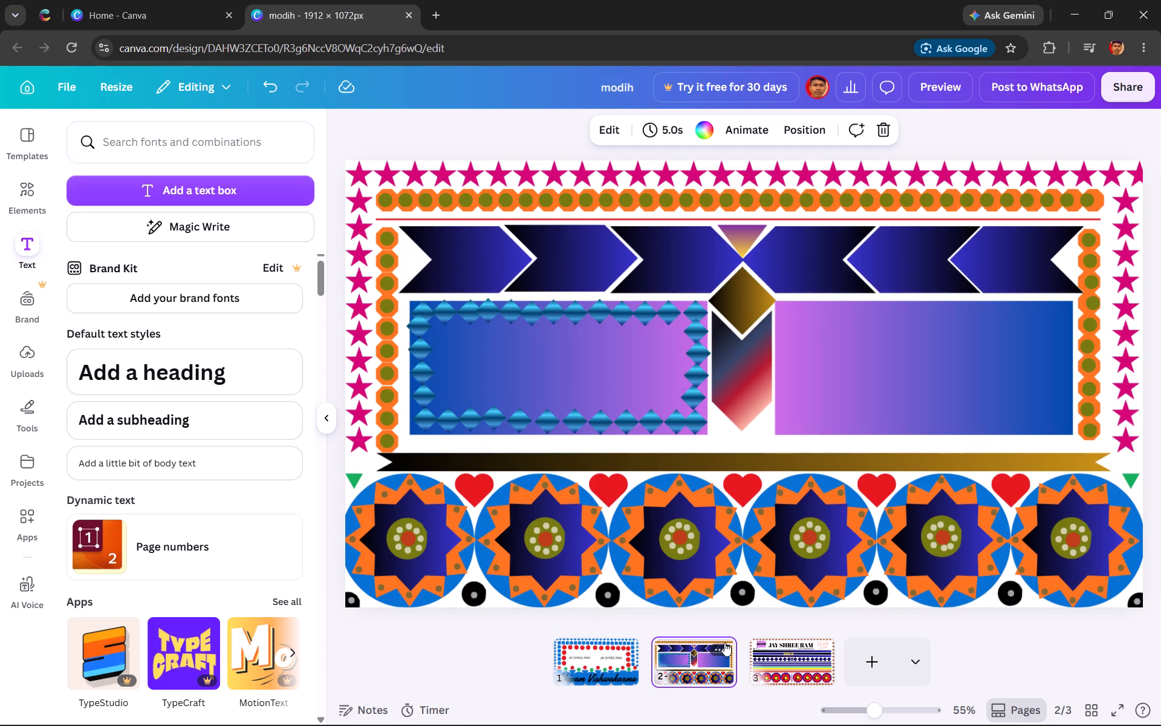
pyautogui.click(724, 643)
pyautogui.click(721, 650)
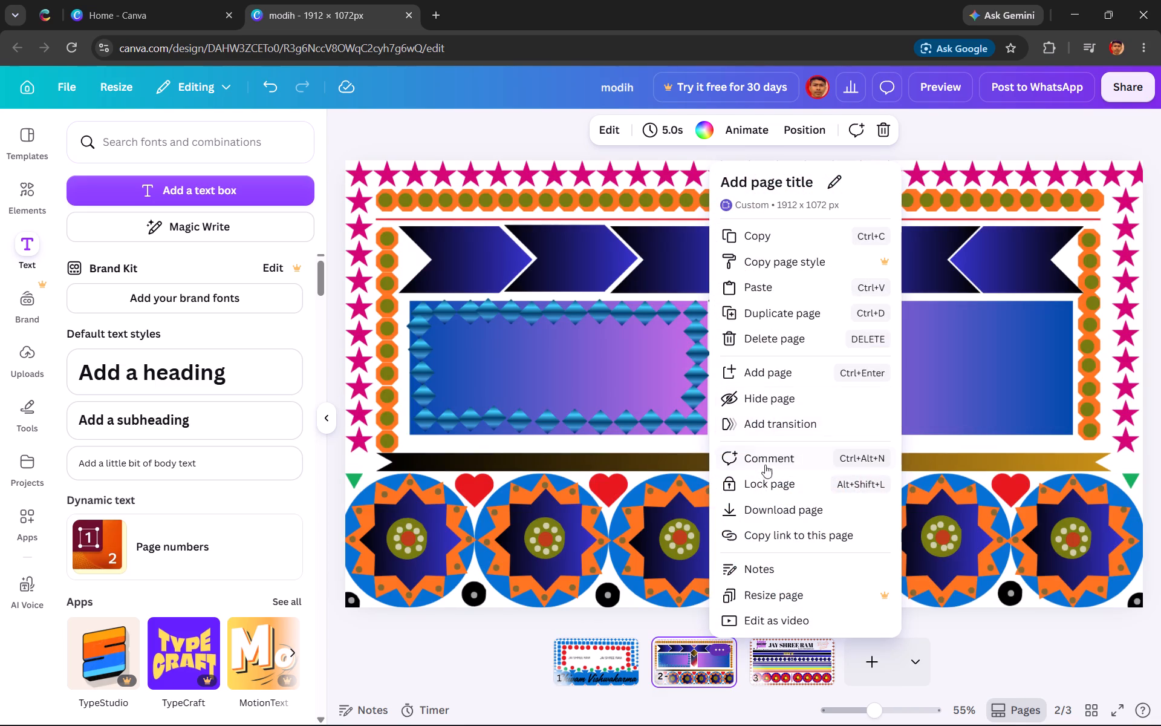
pyautogui.scroll(-2, 772, 537)
pyautogui.scroll(1, 772, 537)
pyautogui.click(880, 122)
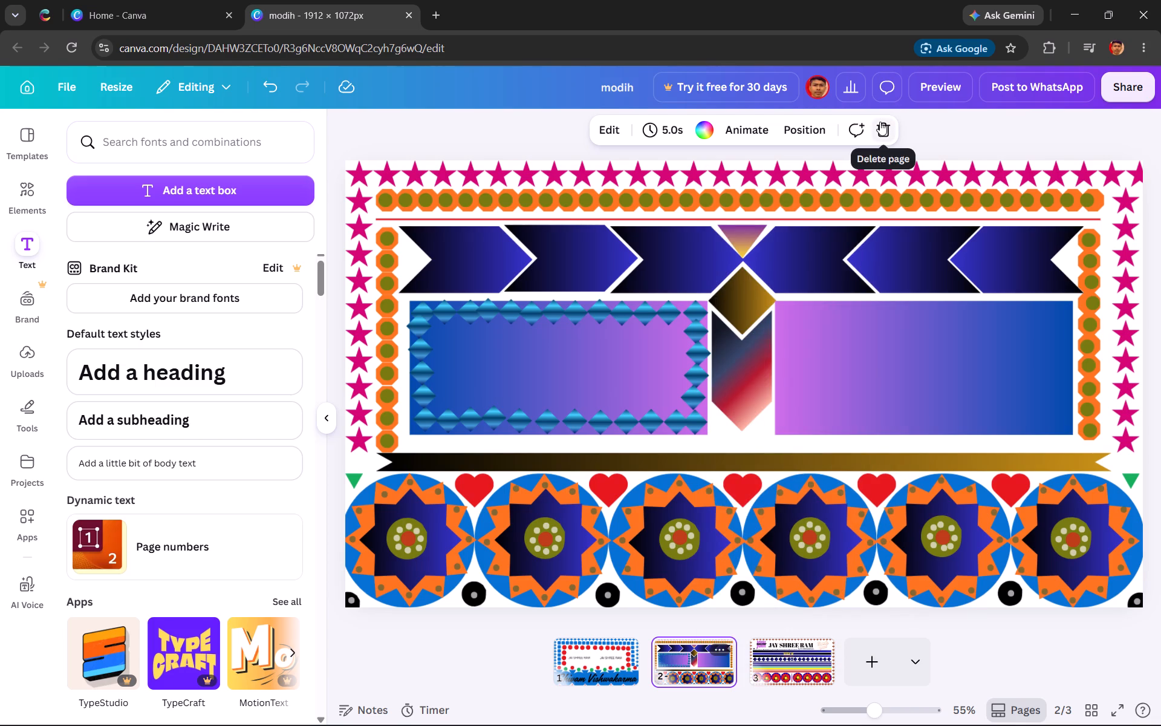
pyautogui.click(880, 122)
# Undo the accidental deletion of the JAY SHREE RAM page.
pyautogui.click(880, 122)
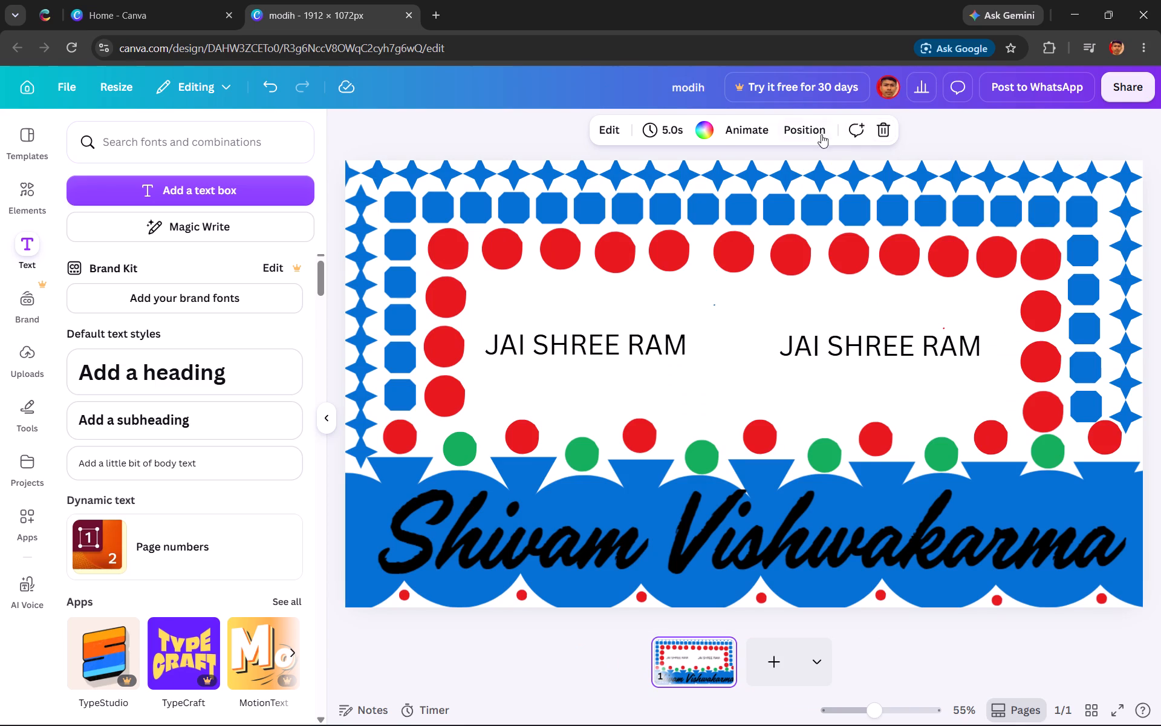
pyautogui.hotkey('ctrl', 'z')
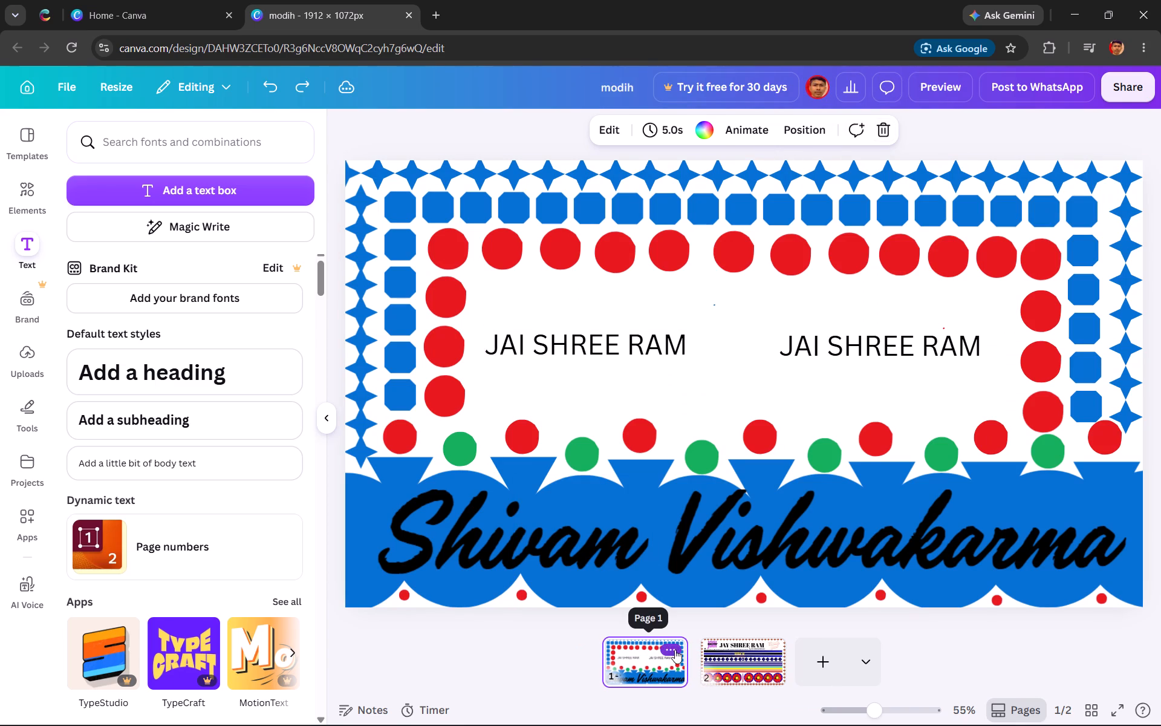
# Delete page 1, the blue-bordered page with red circles and two JAI SHREE RAM texts.
pyautogui.click(672, 649)
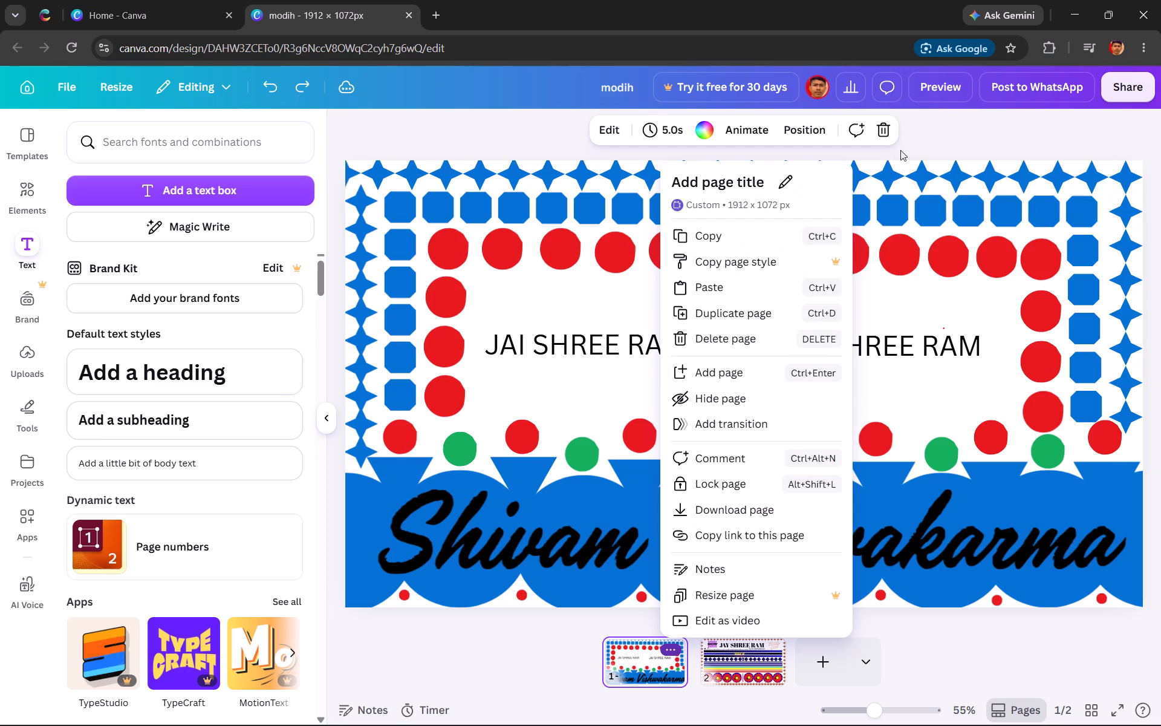
pyautogui.click(883, 132)
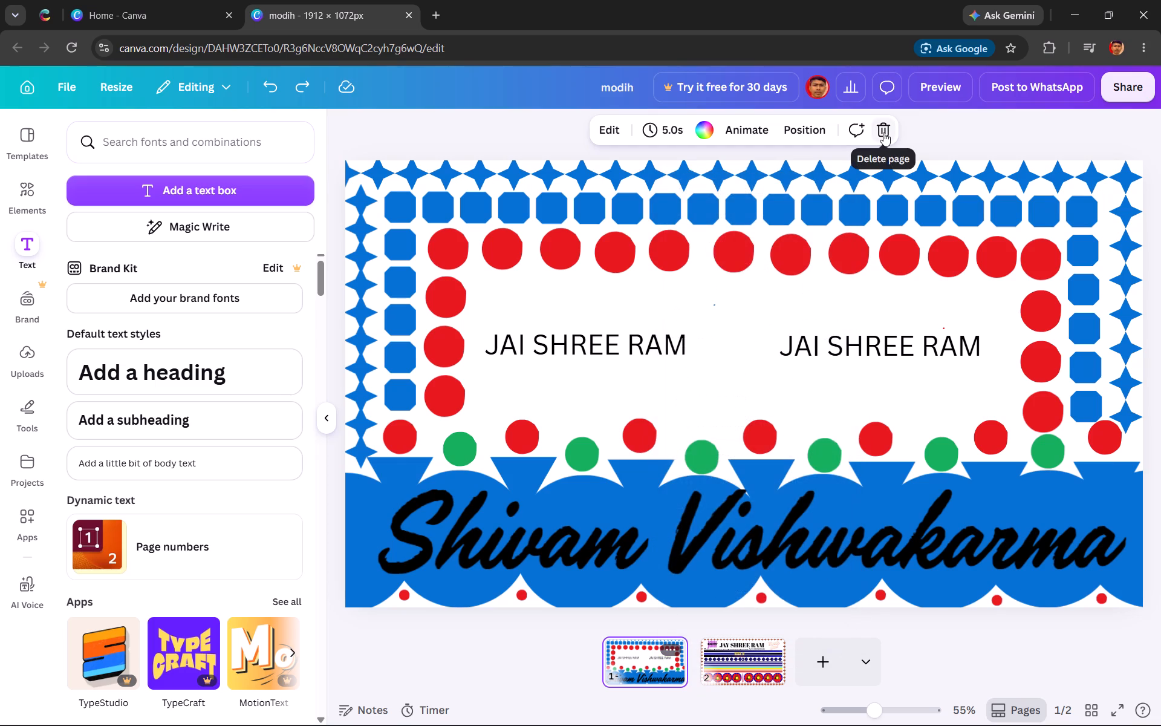
pyautogui.click(883, 132)
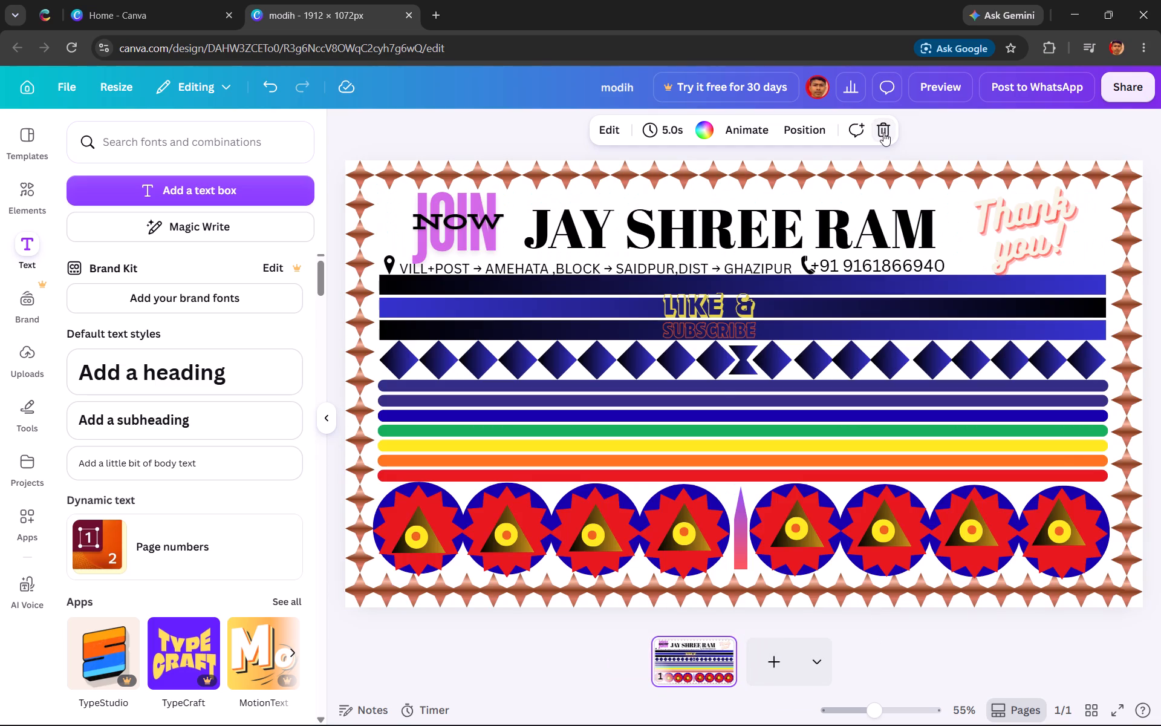
pyautogui.click(939, 635)
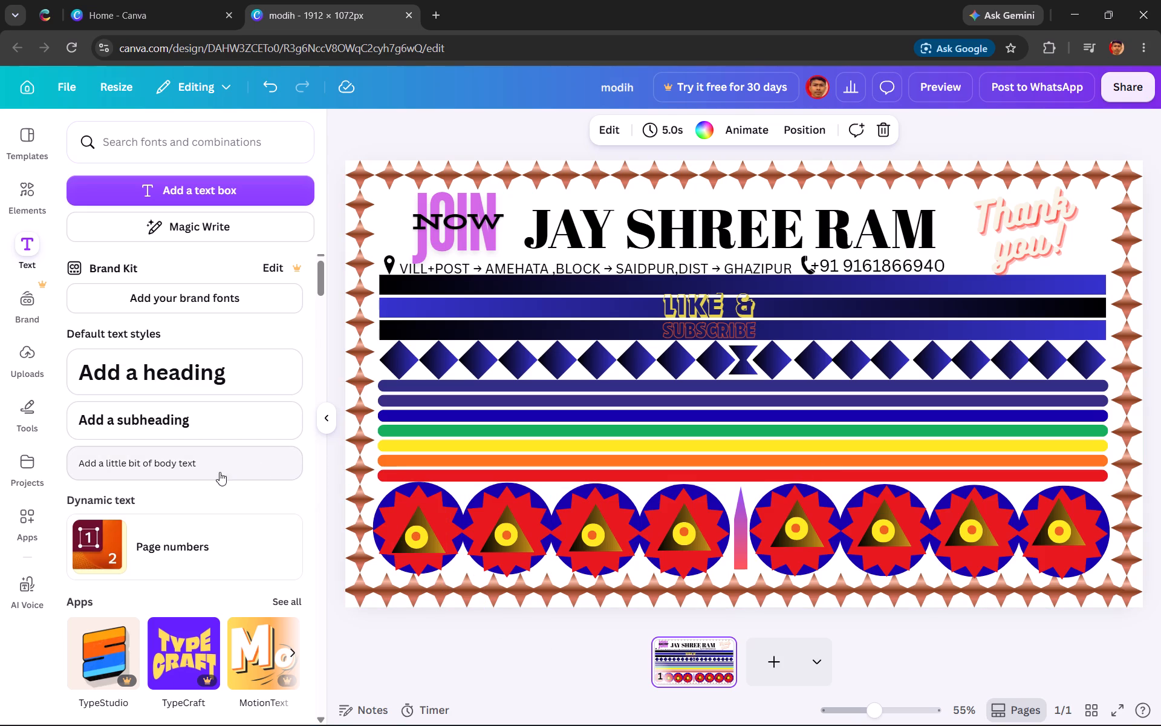
# Browse the apps catalogue, looking over the collections, top picks and trending apps.
pyautogui.click(30, 518)
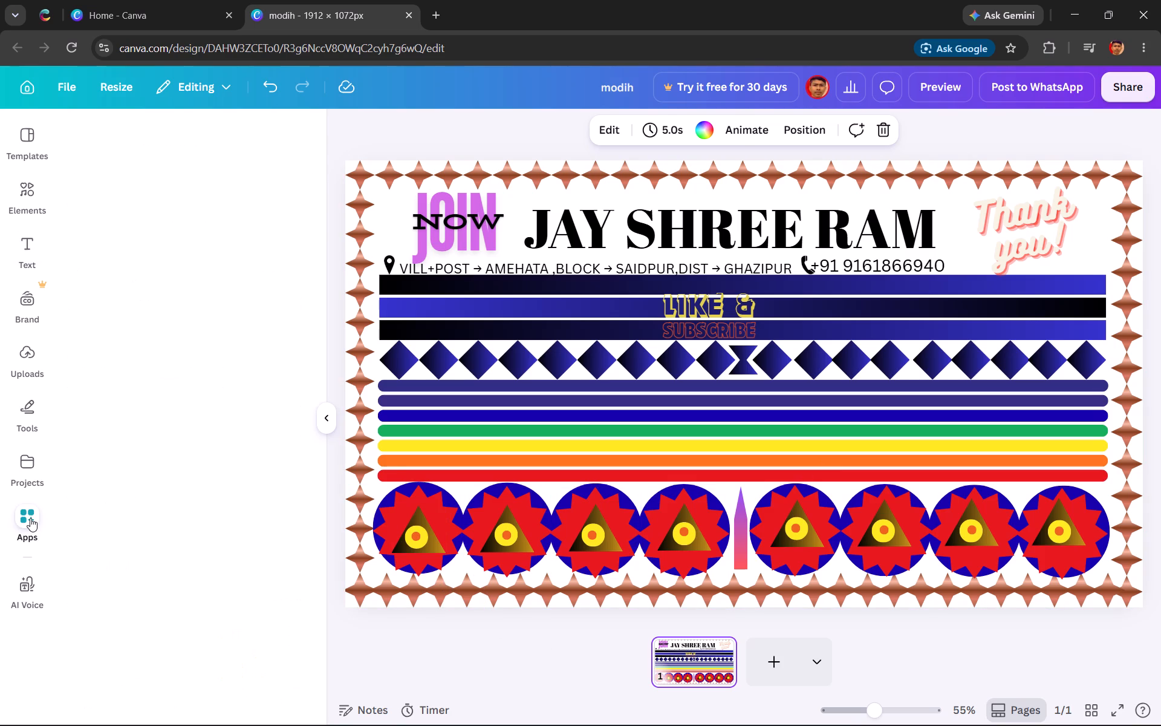
pyautogui.scroll(-1, 189, 584)
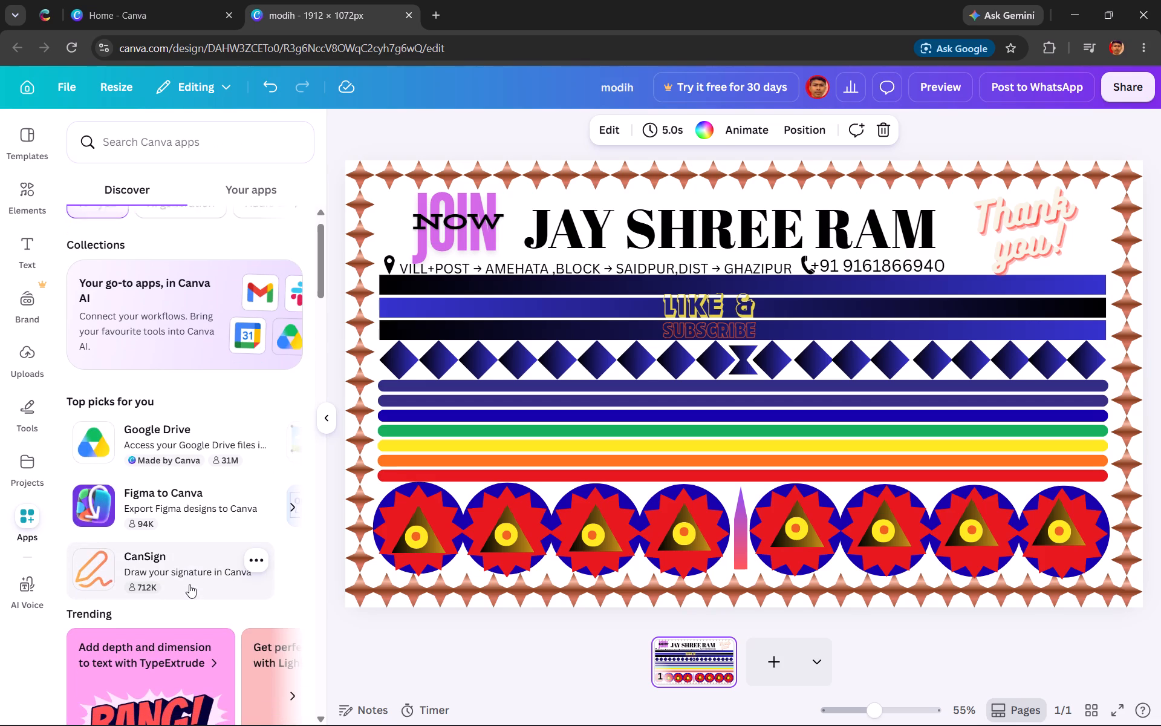
pyautogui.scroll(-5, 189, 584)
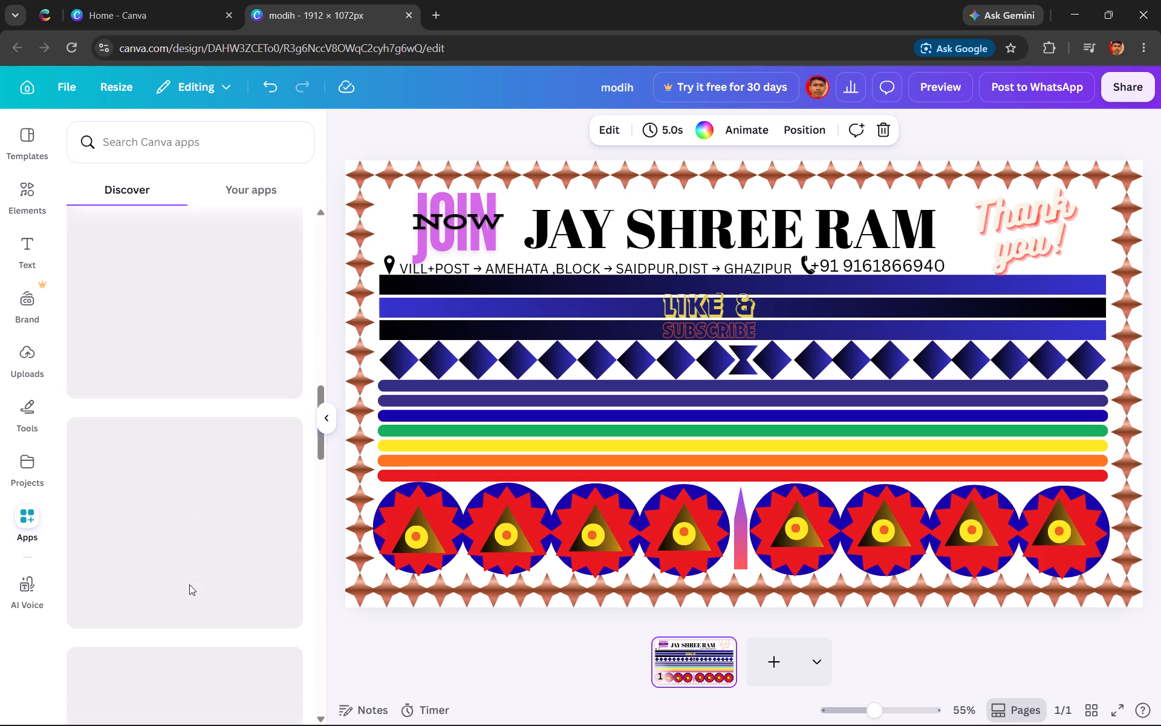
pyautogui.scroll(11, 189, 584)
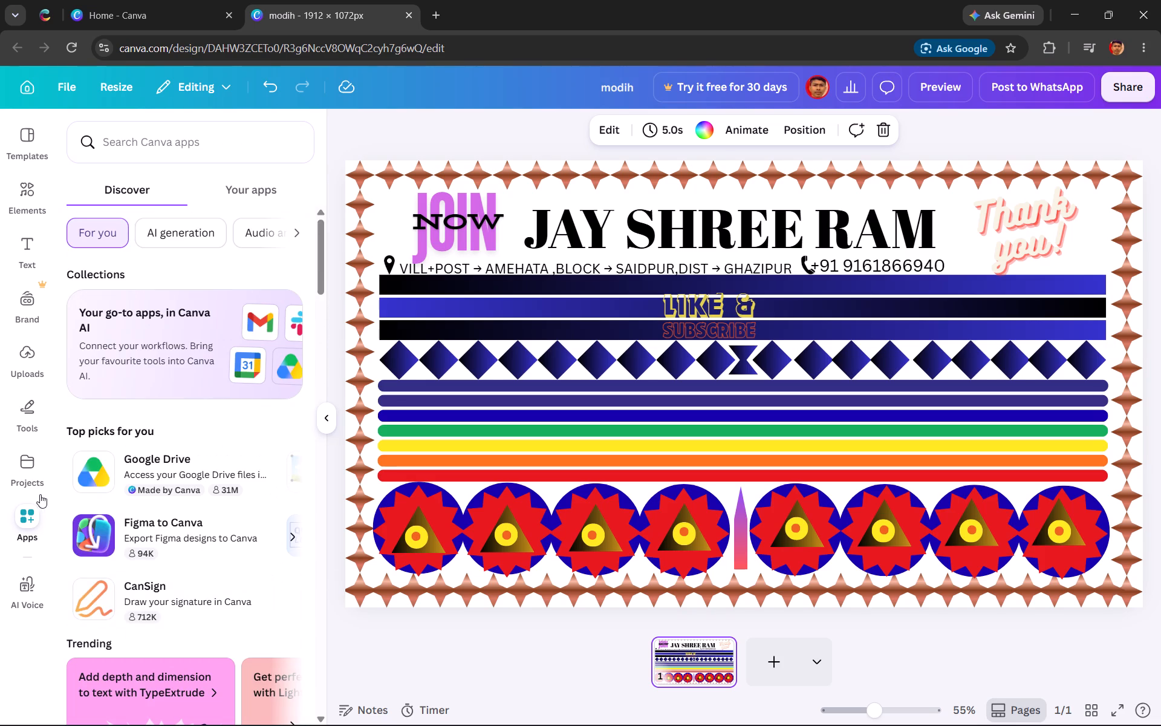
pyautogui.click(27, 506)
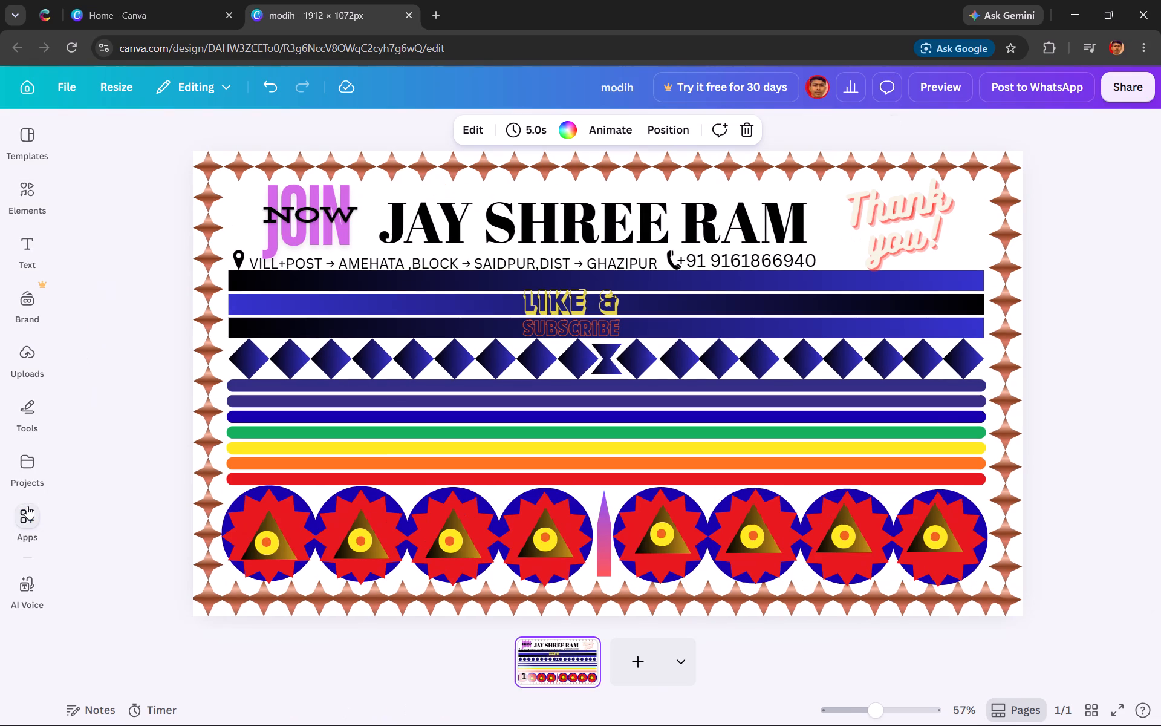
pyautogui.click(31, 521)
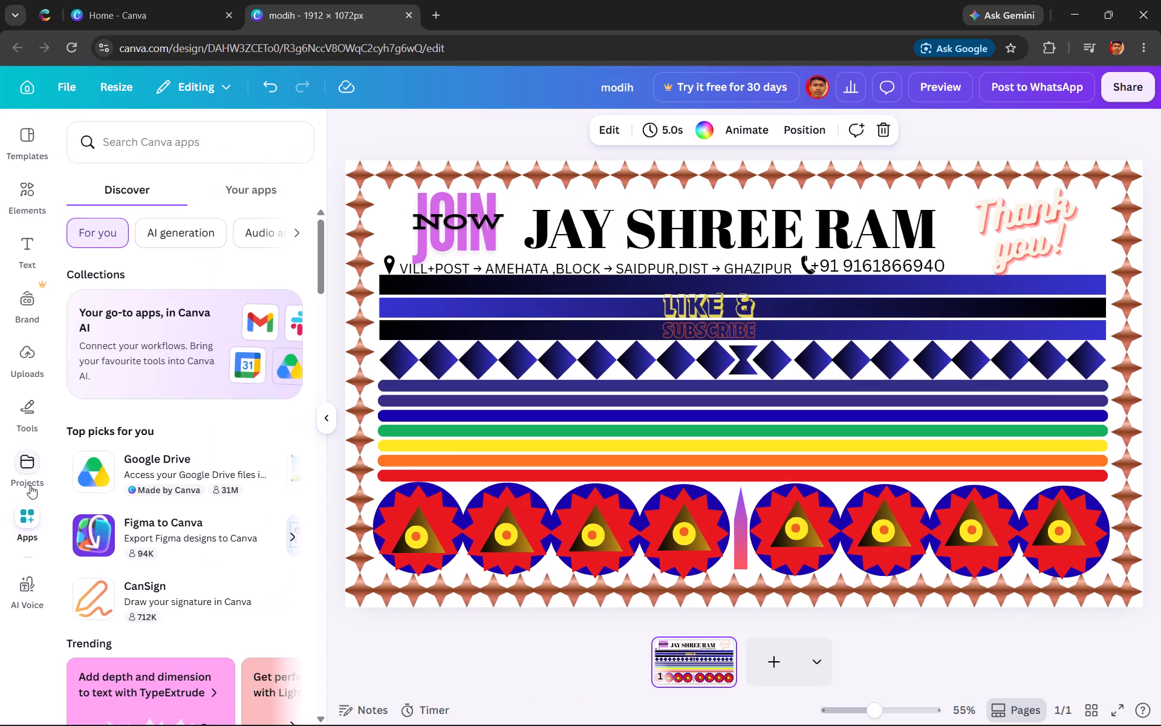
# Move the red-and-black YouTube thumbnail project, whose name starts with "bb h h hjj", to the trash.
pyautogui.click(28, 482)
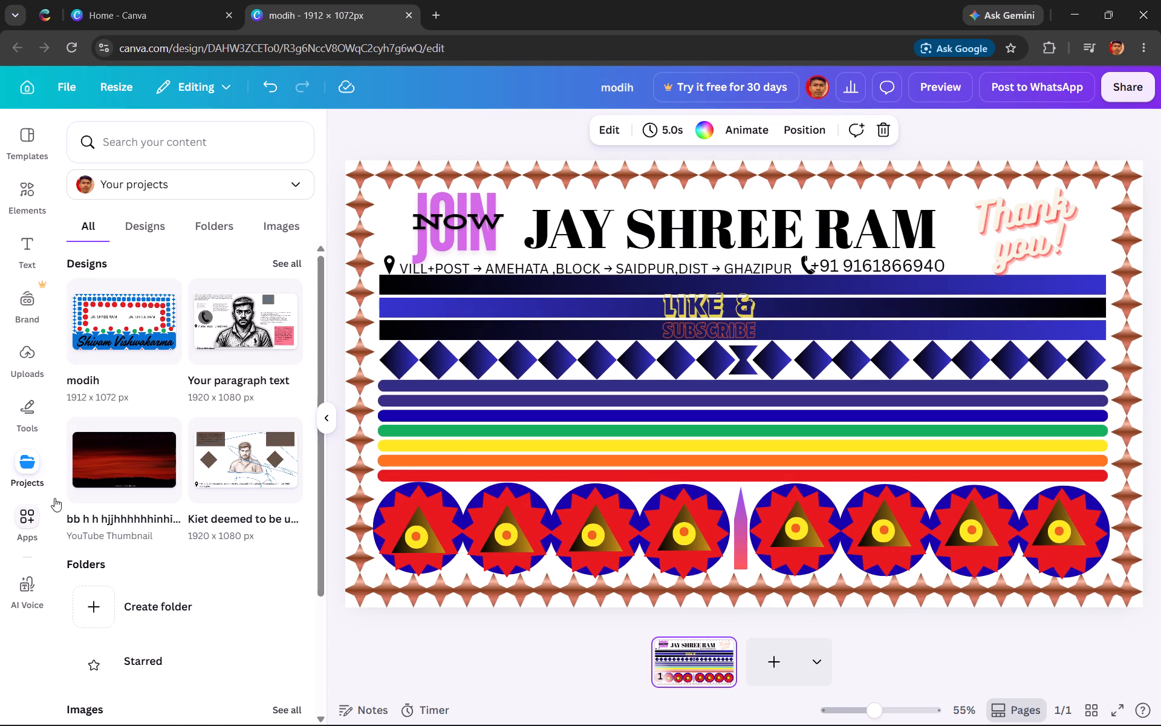
pyautogui.click(162, 437)
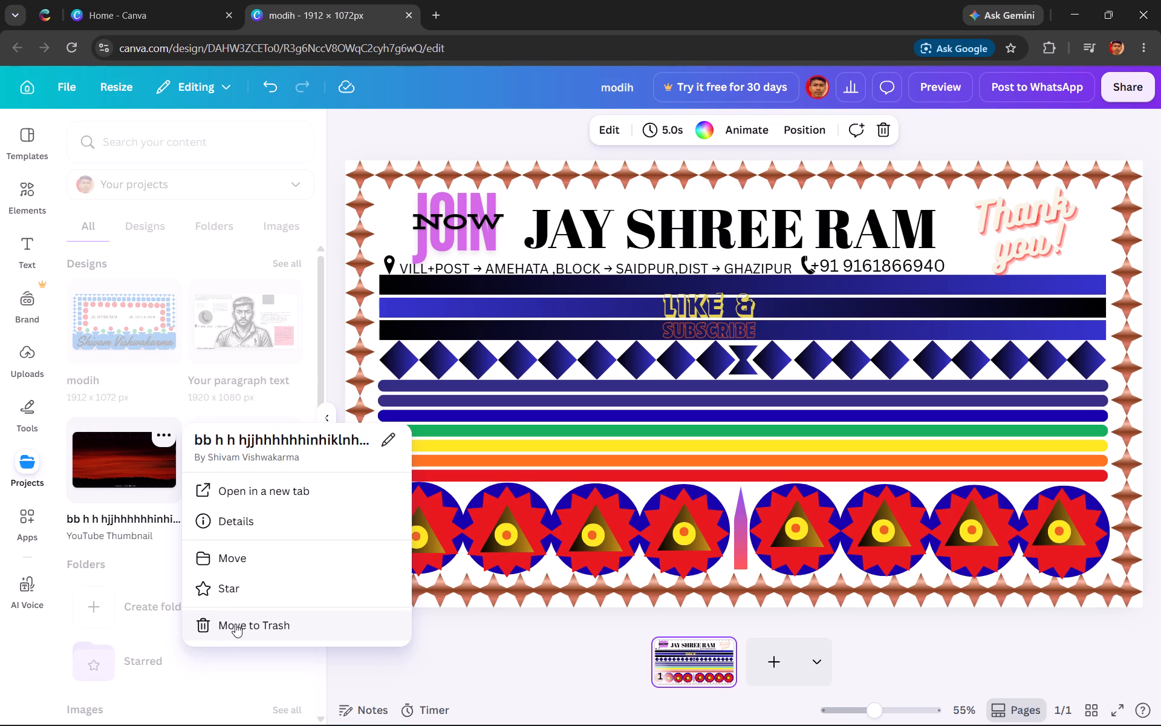
pyautogui.scroll(-2, 244, 517)
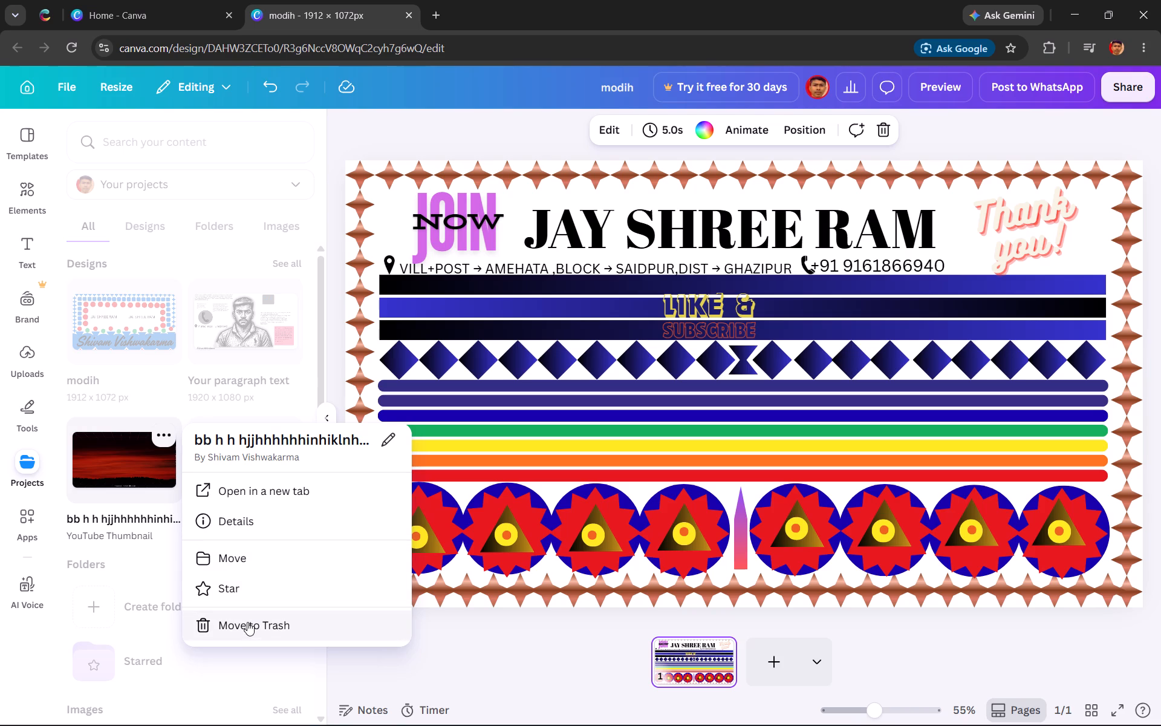
pyautogui.click(247, 622)
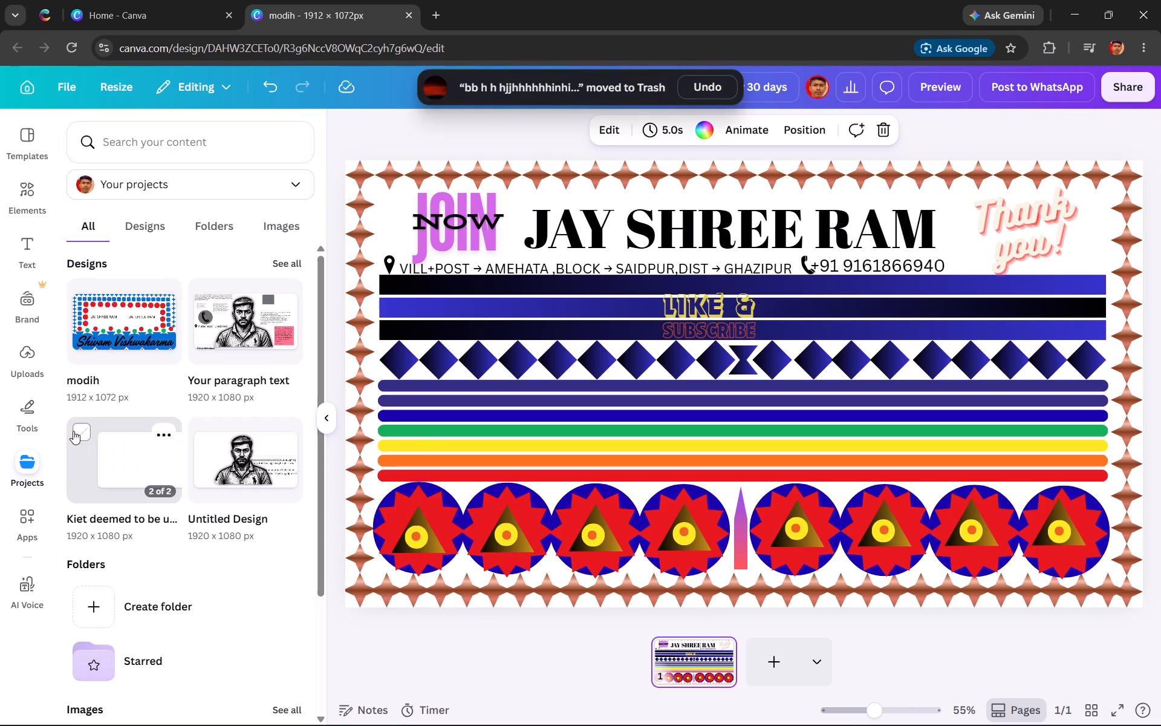
# Delete the "Kiet deemed to be u...", "Untitled Design" portrait and "Your paragraph text" designs together with the portrait photo from the projects.
pyautogui.click(79, 428)
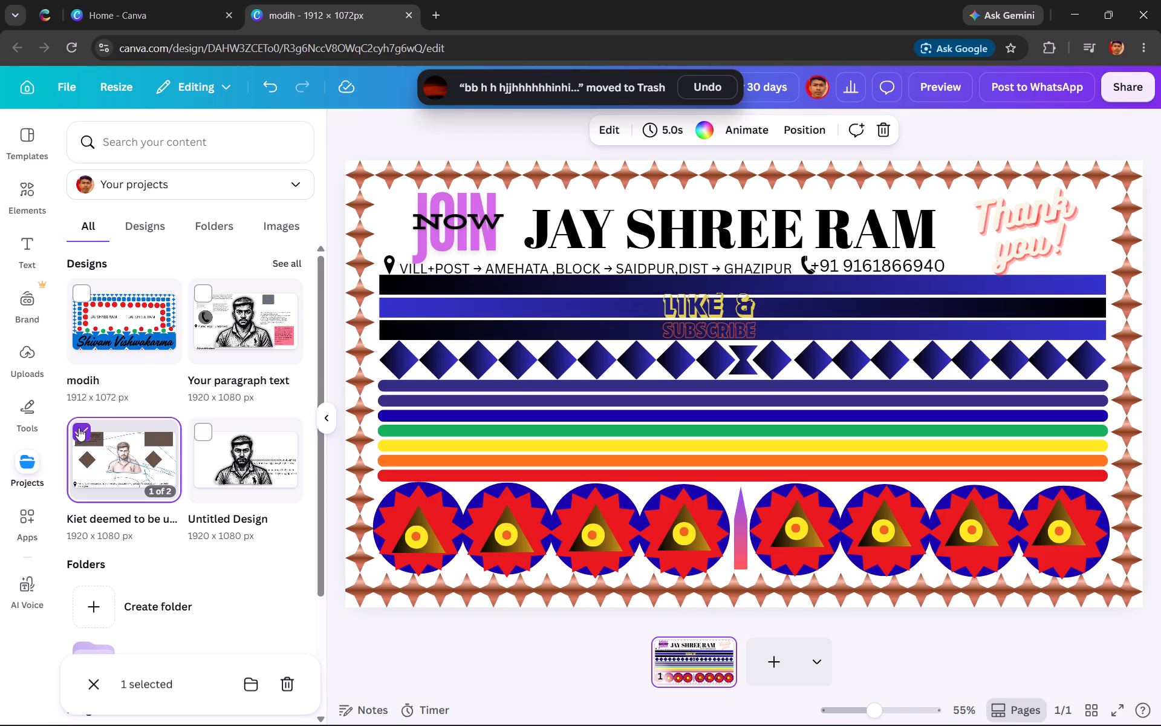
pyautogui.click(203, 431)
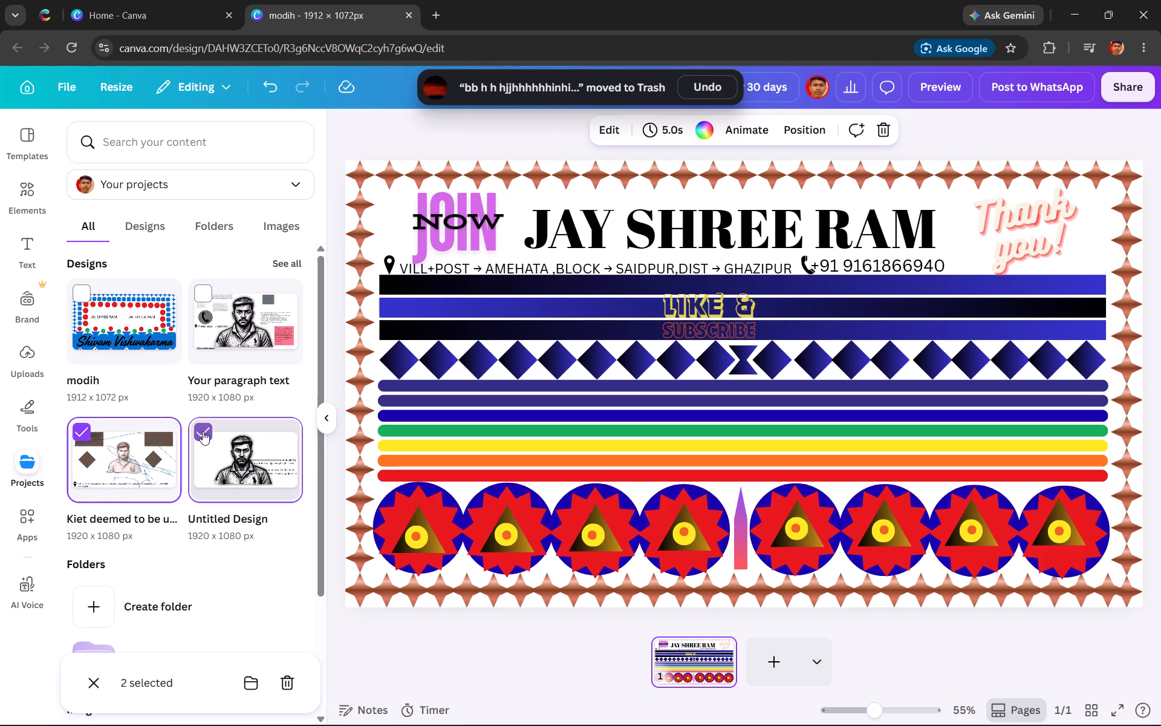
pyautogui.click(203, 289)
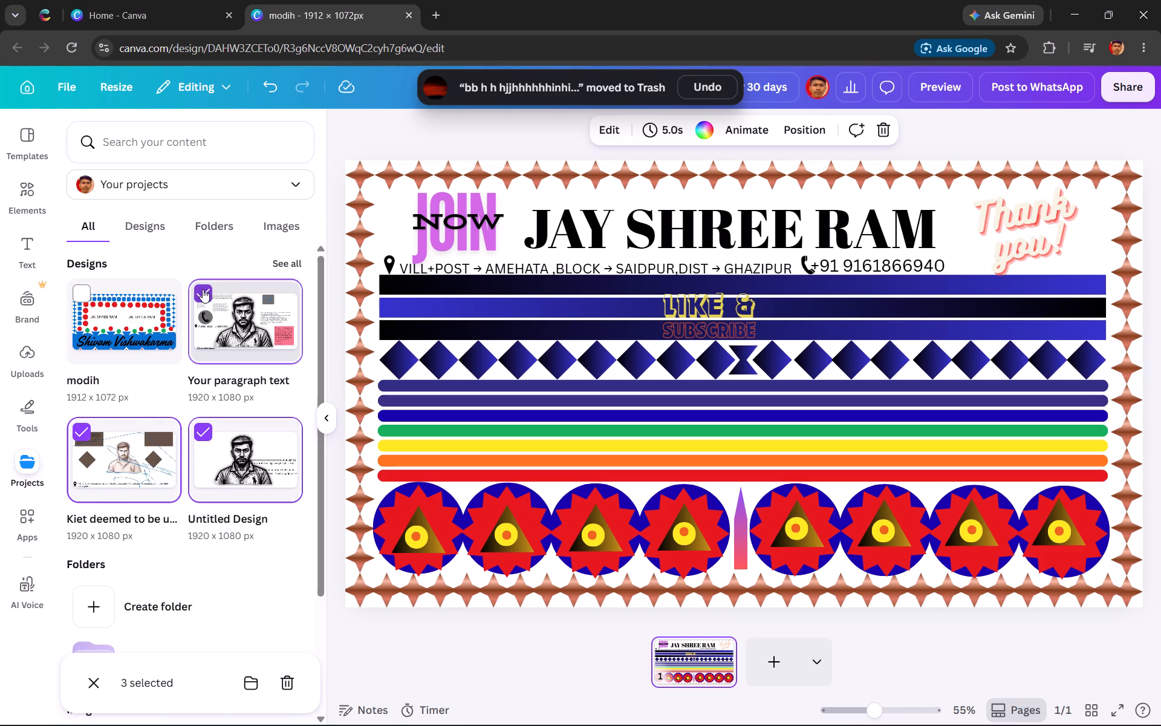
pyautogui.scroll(-3, 203, 289)
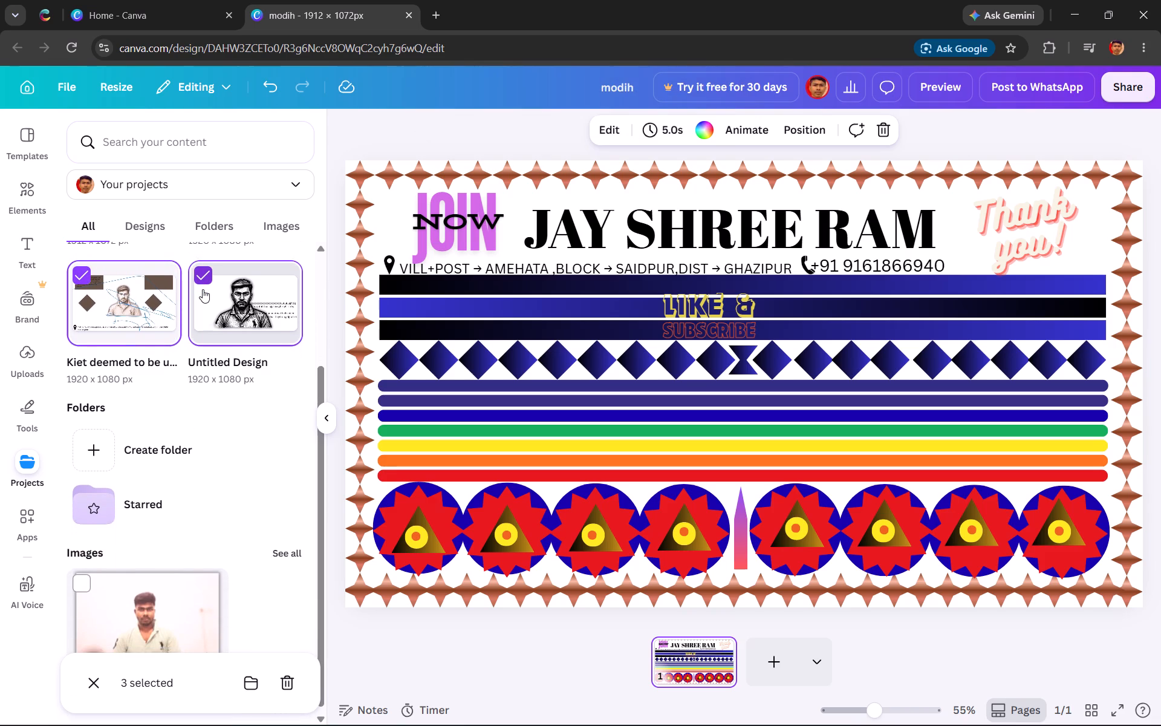
pyautogui.scroll(-1, 203, 289)
pyautogui.click(77, 578)
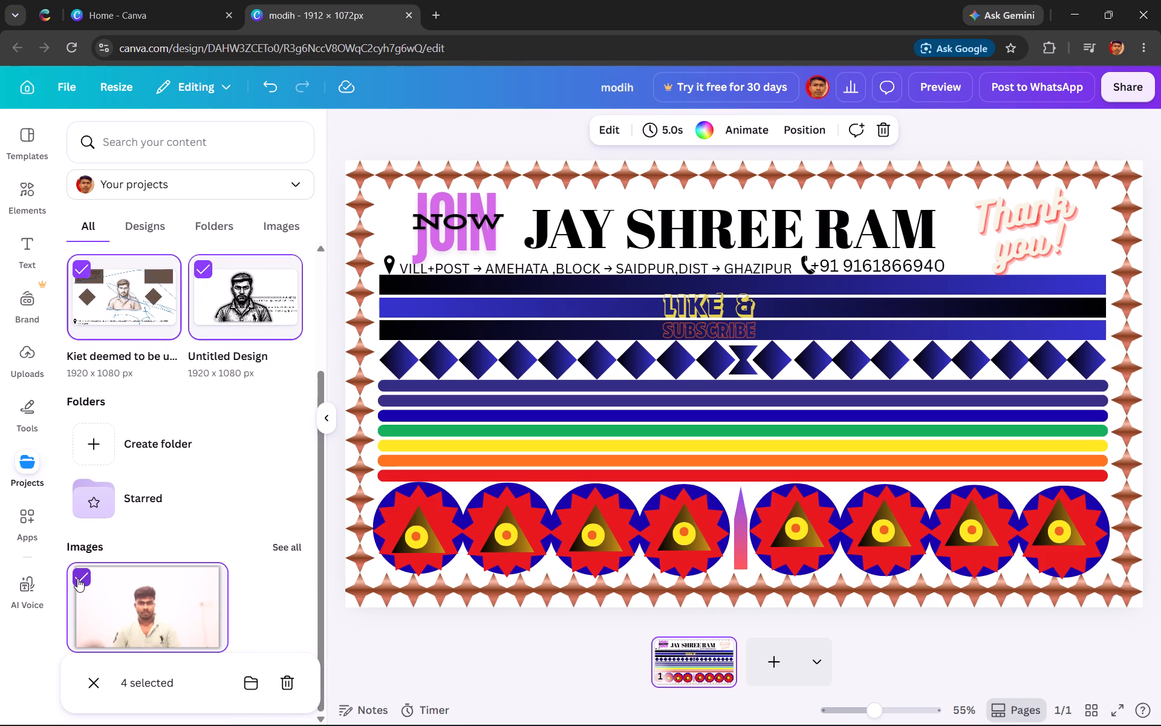
pyautogui.click(285, 681)
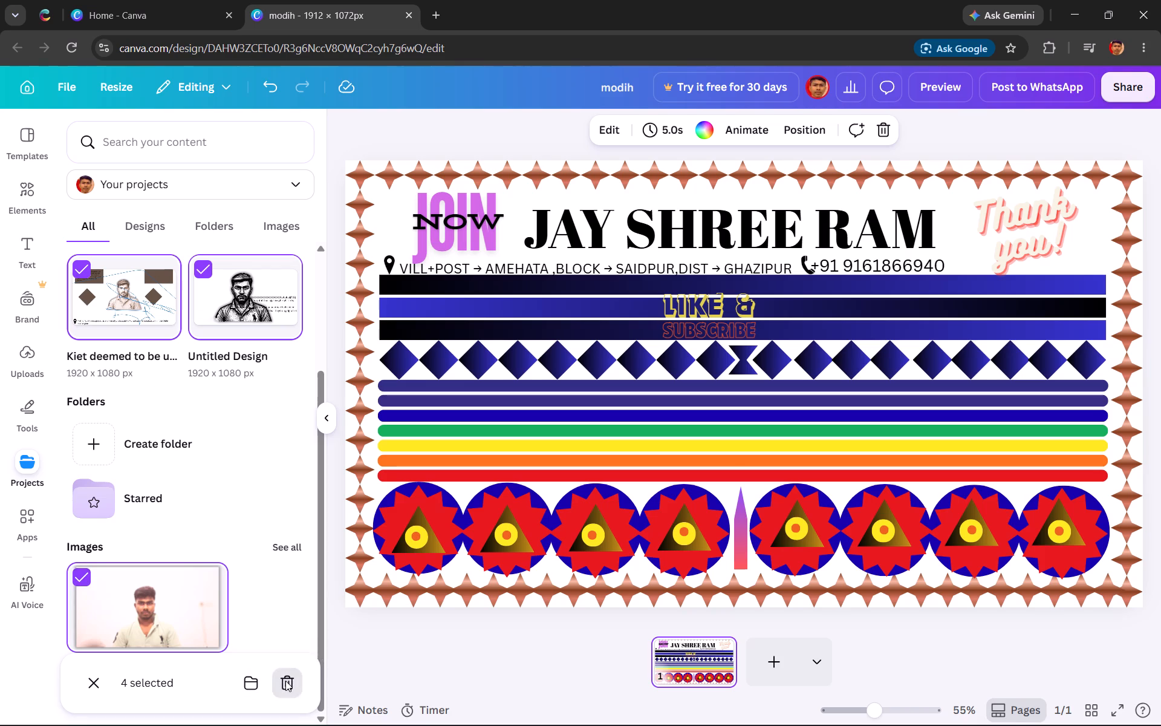
pyautogui.click(669, 427)
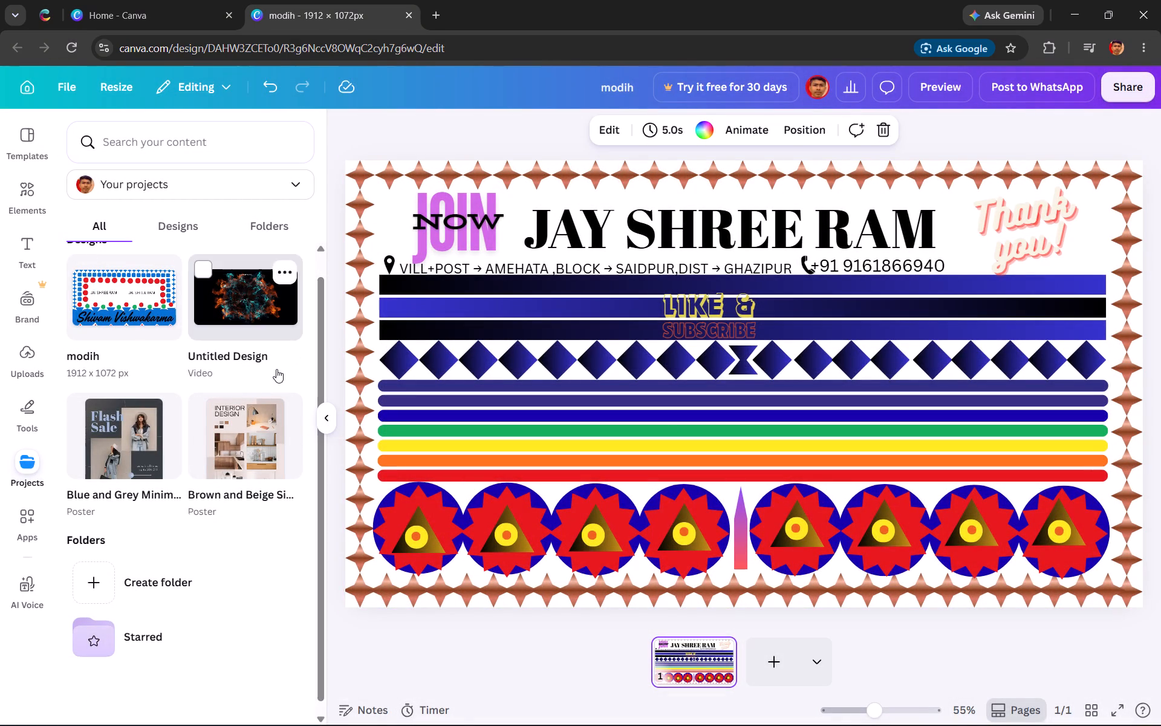
# Leave the modih design and return to the home page.
pyautogui.click(27, 90)
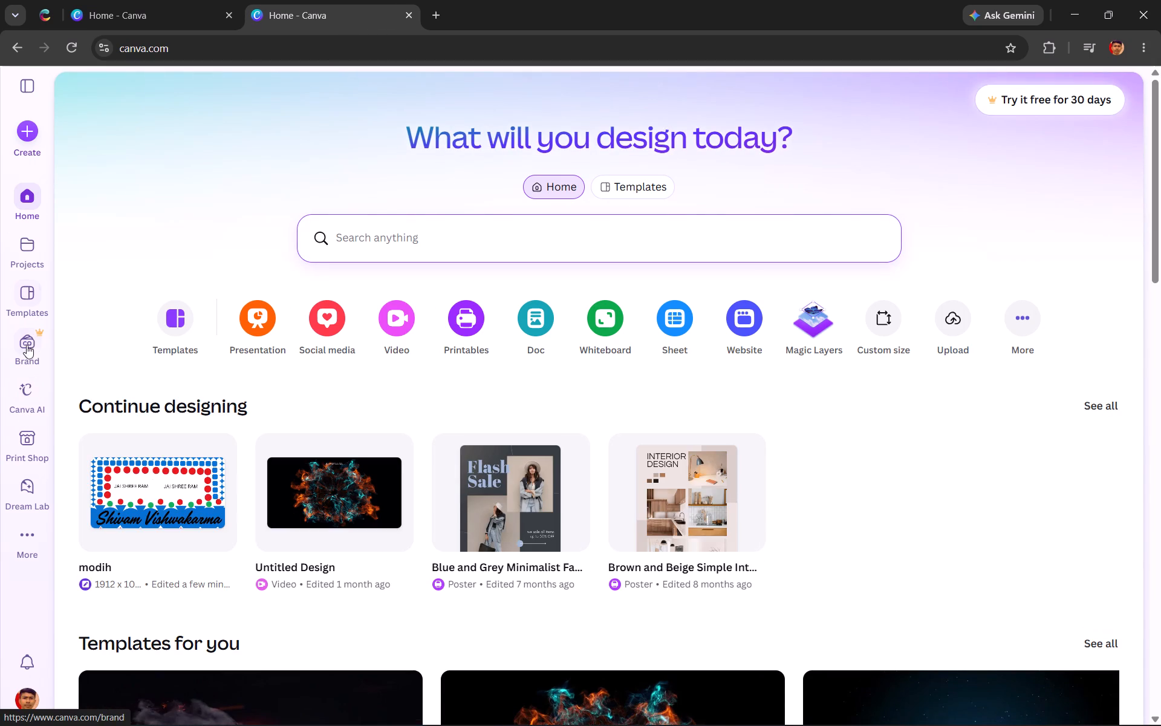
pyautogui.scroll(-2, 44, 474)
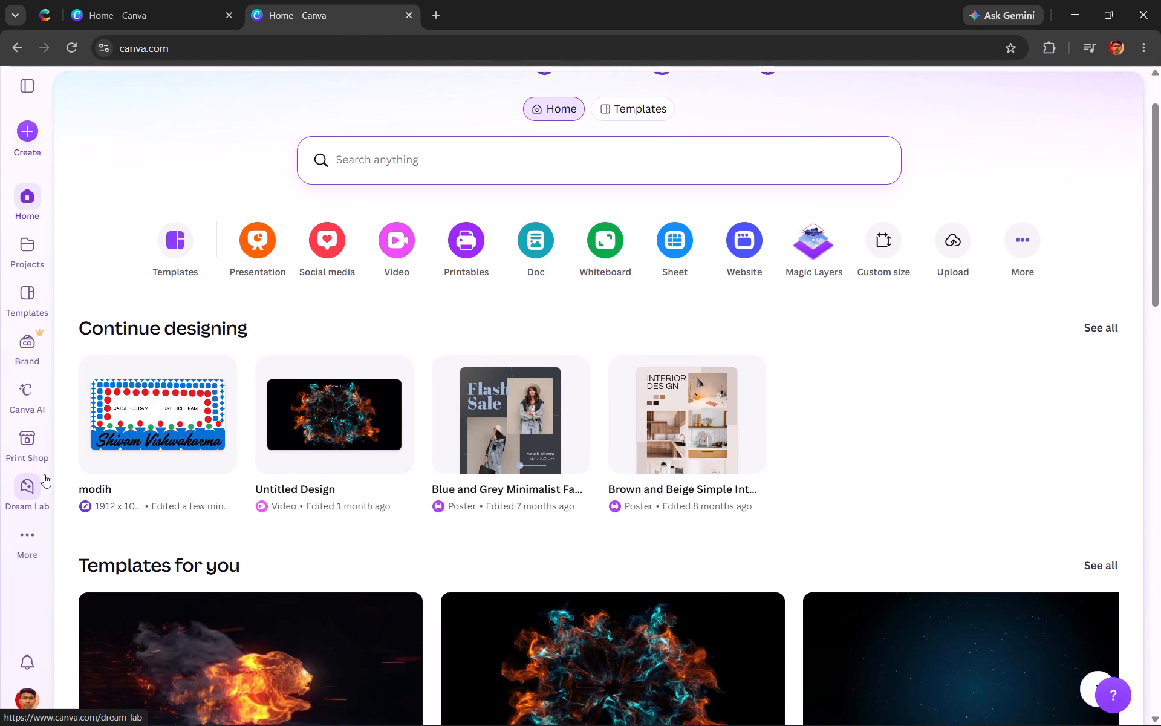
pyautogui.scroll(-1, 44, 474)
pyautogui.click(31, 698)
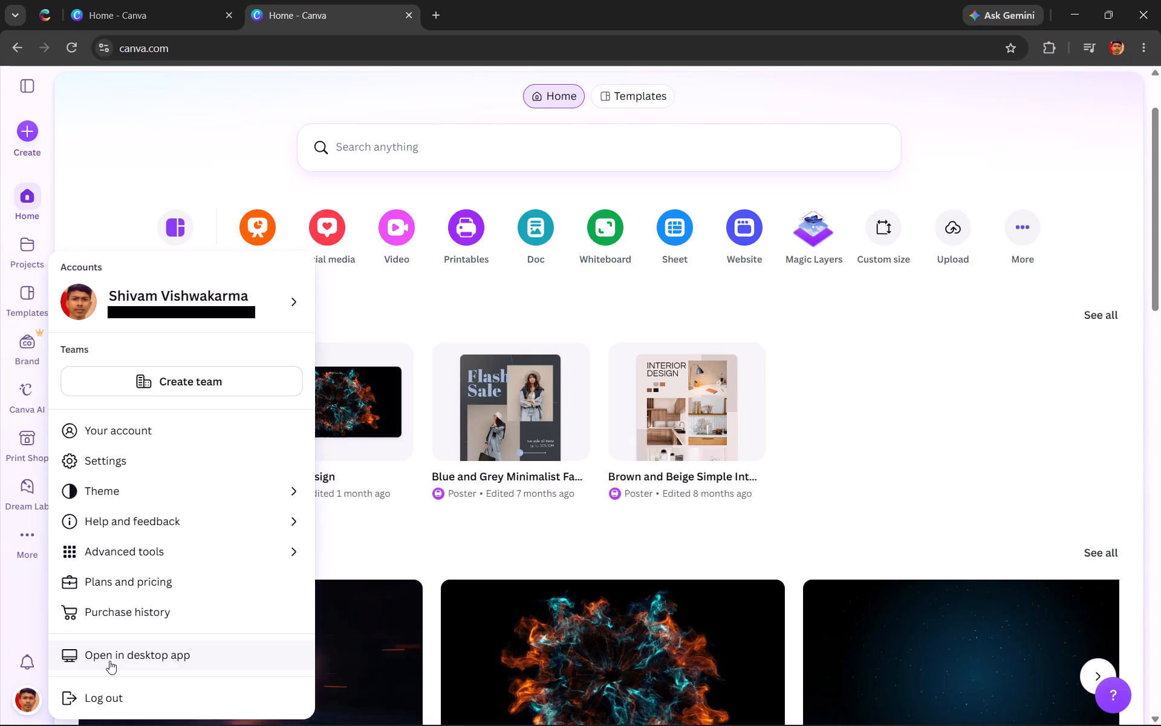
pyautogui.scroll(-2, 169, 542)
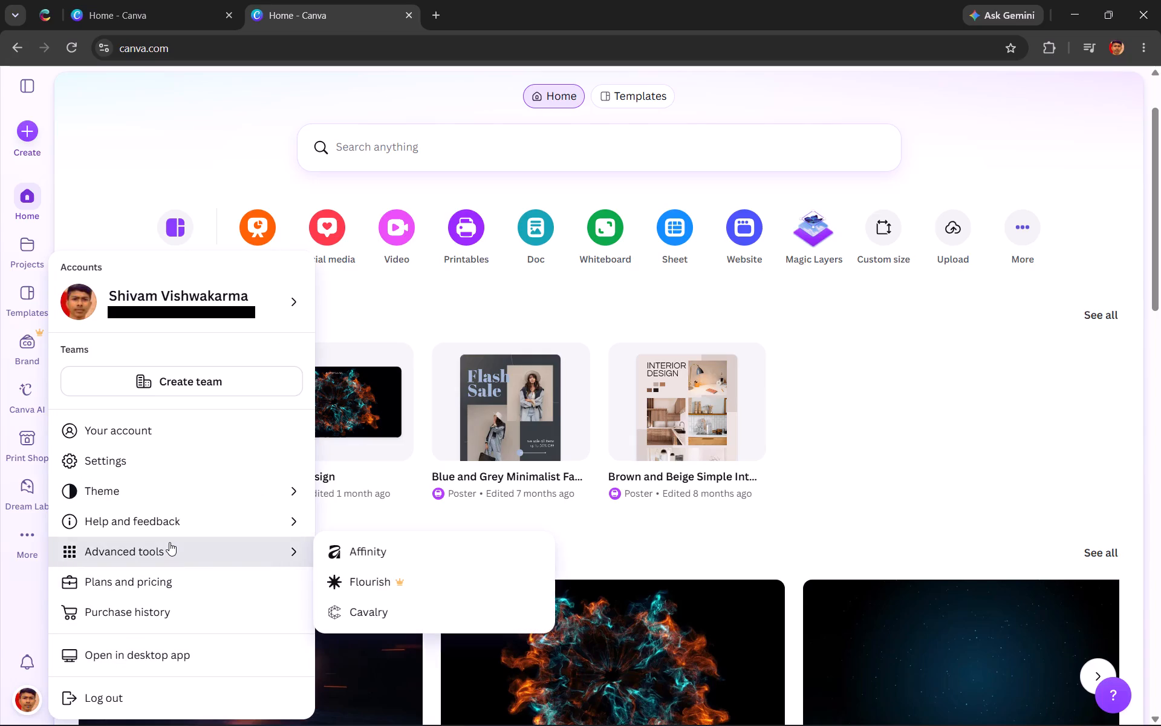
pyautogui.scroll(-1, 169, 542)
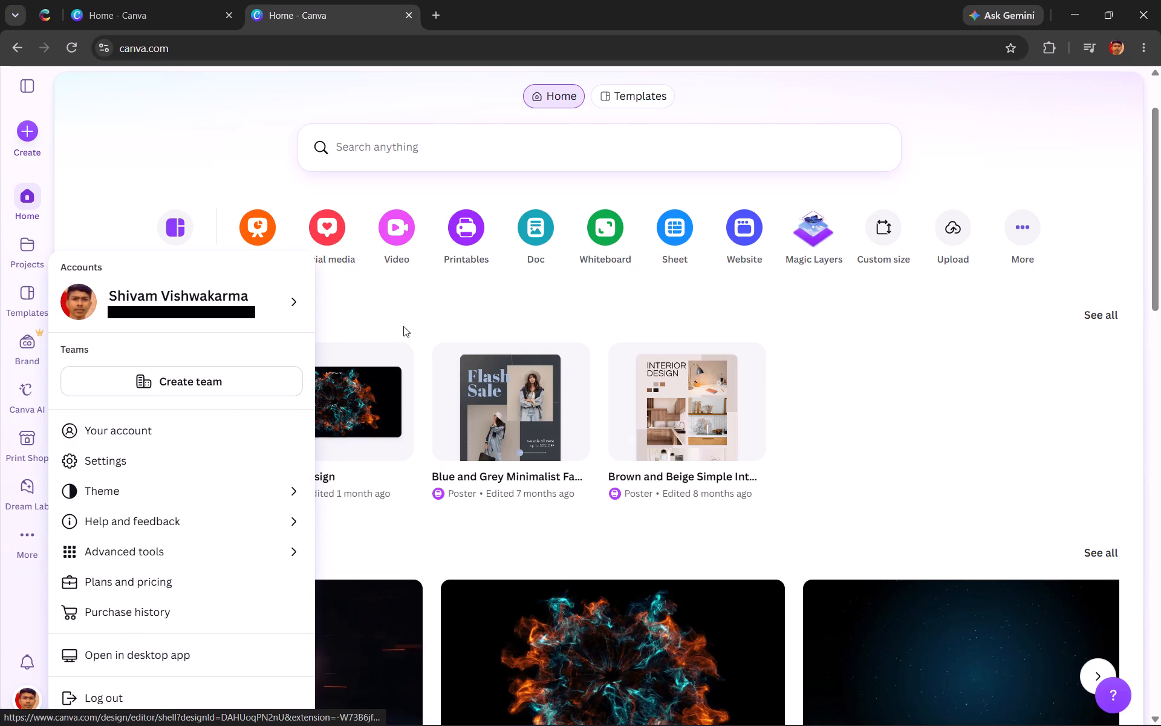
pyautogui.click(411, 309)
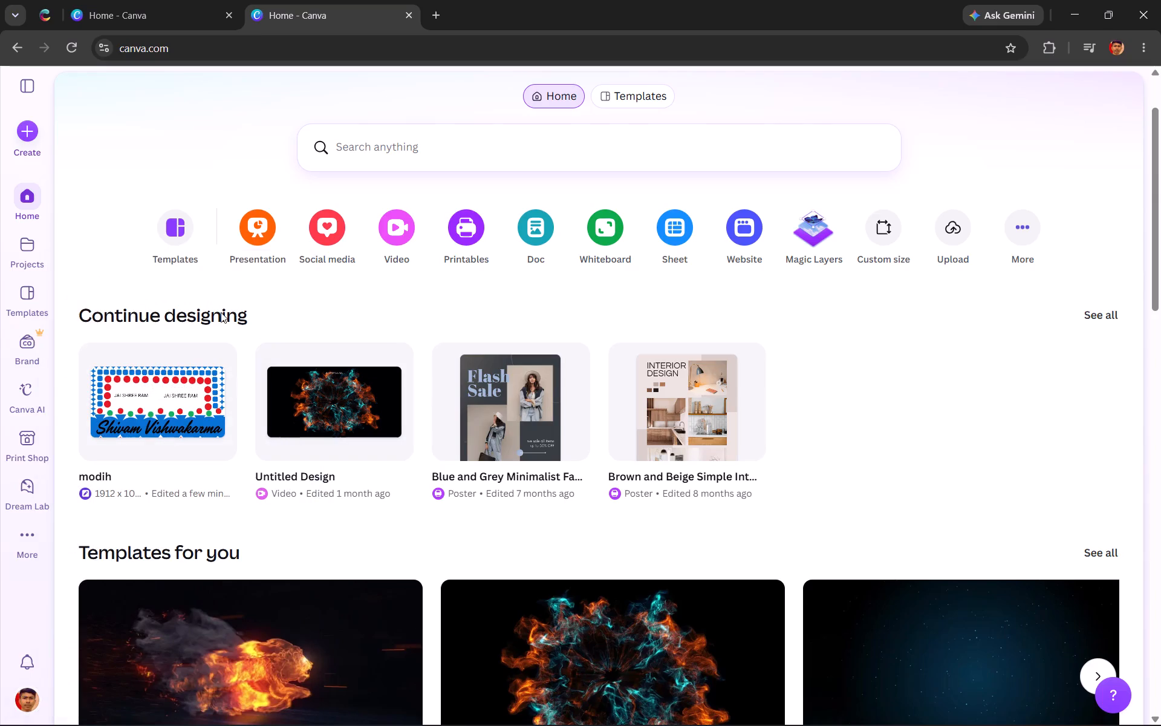
# Empty the trash, permanently deleting all the designs in it.
pyautogui.click(31, 86)
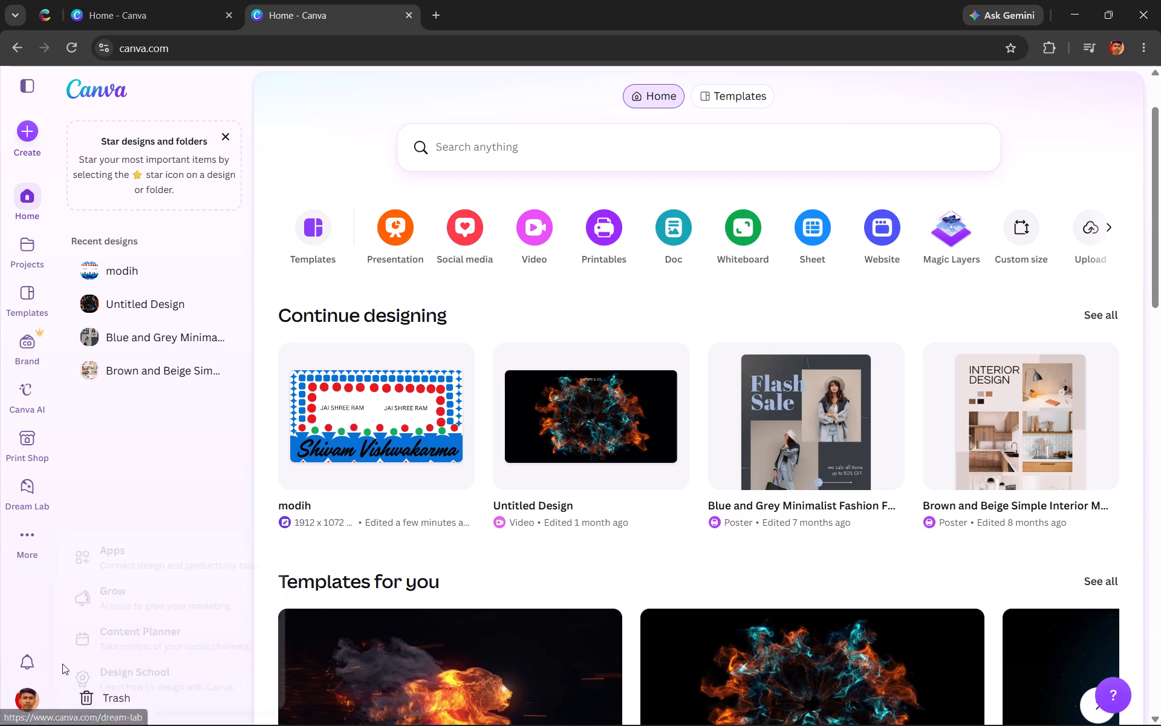
pyautogui.click(129, 690)
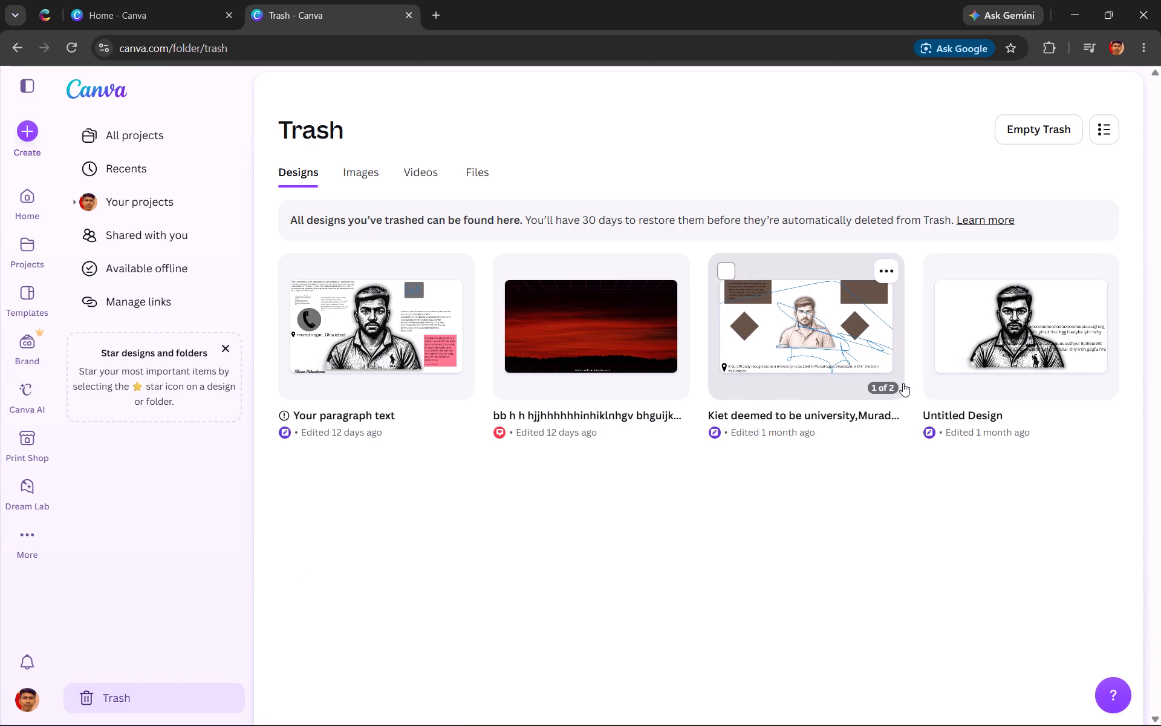
pyautogui.scroll(-1, 901, 382)
pyautogui.scroll(1, 901, 382)
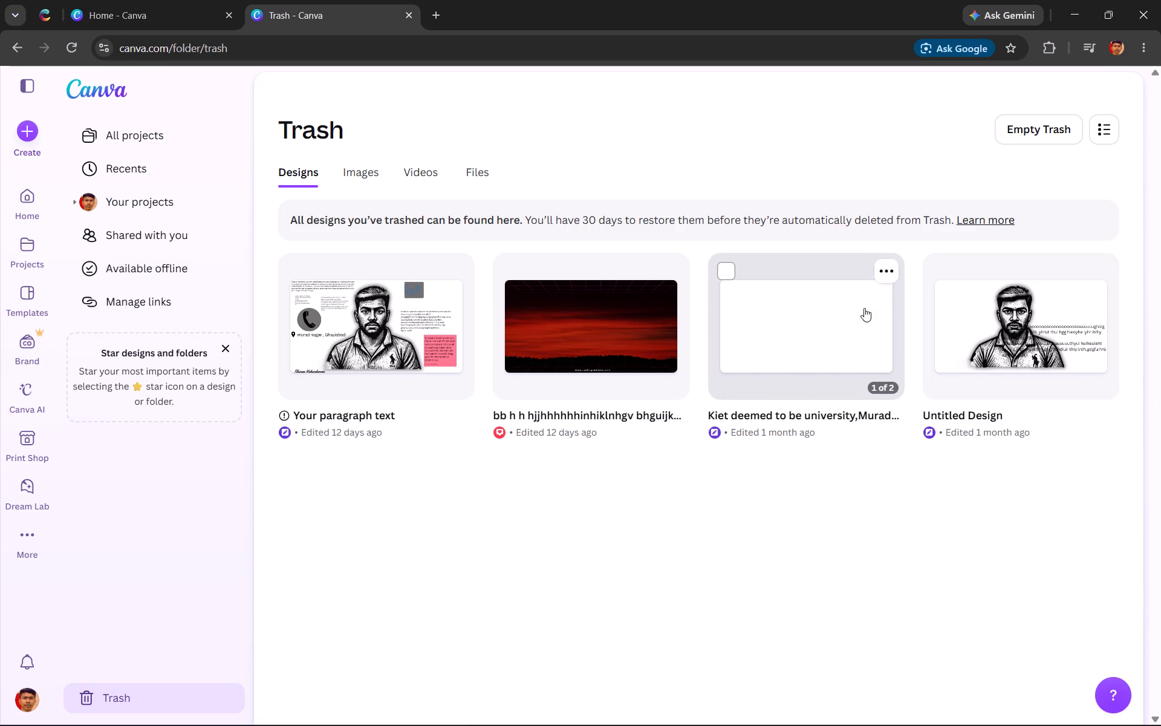
pyautogui.click(1021, 123)
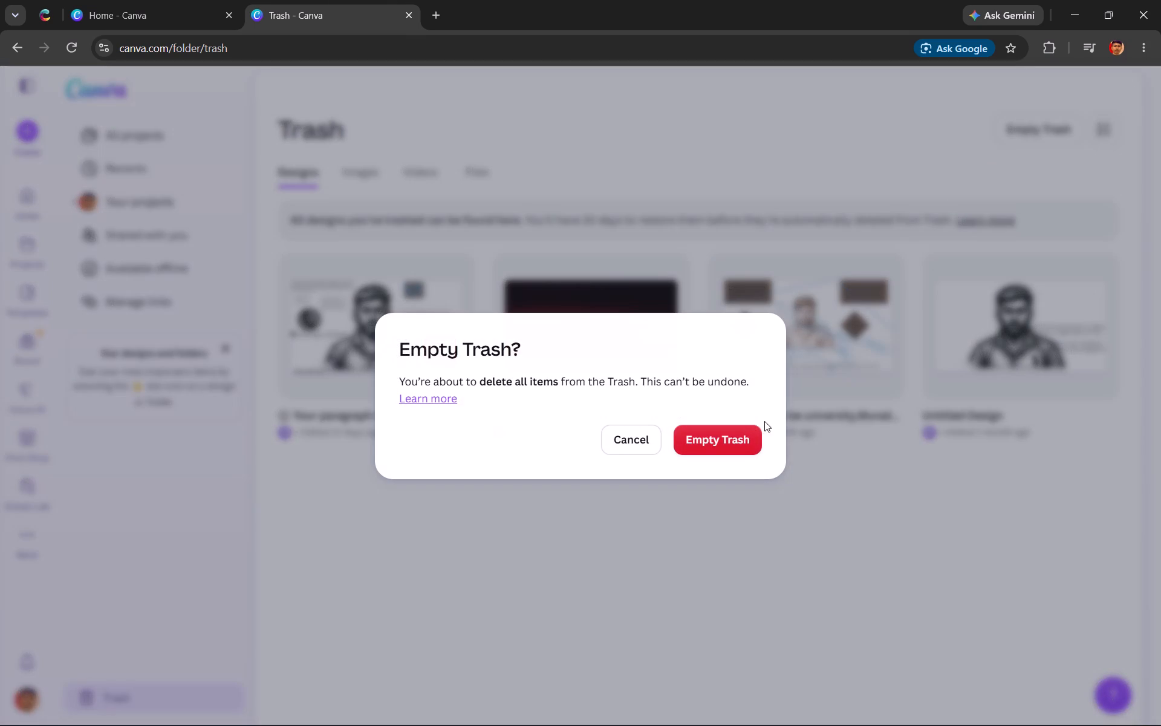
pyautogui.click(736, 446)
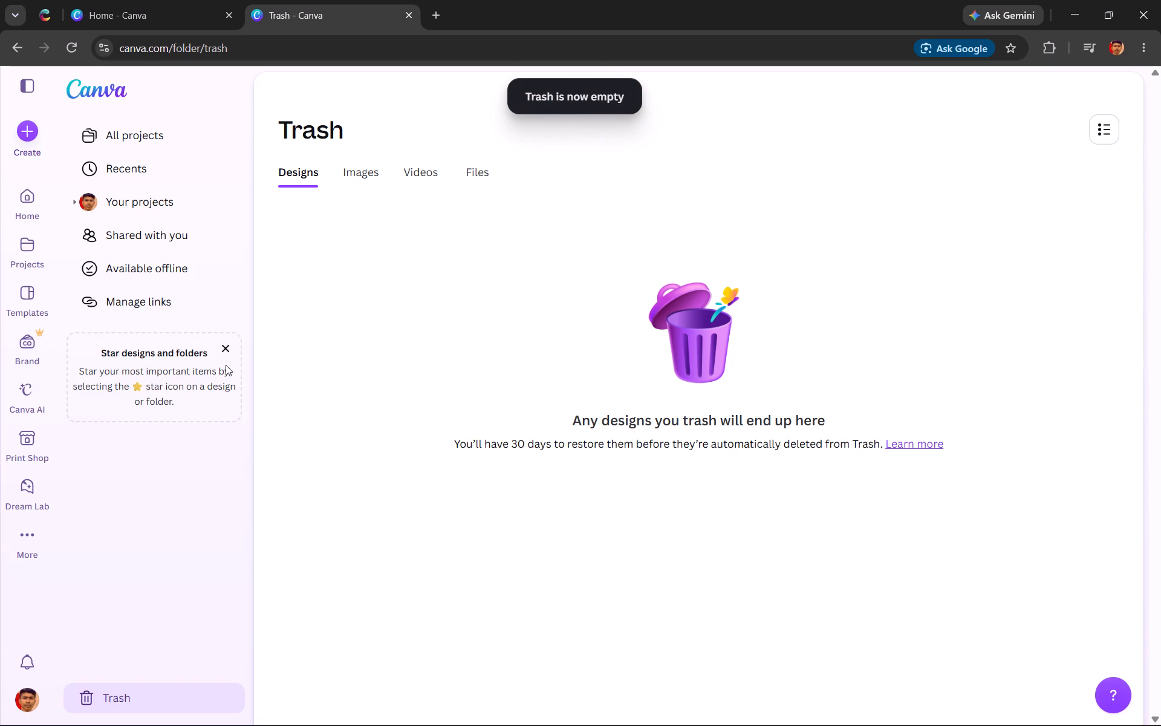
# Dismiss the "Star designs and folders" tip and return to the home page.
pyautogui.click(227, 344)
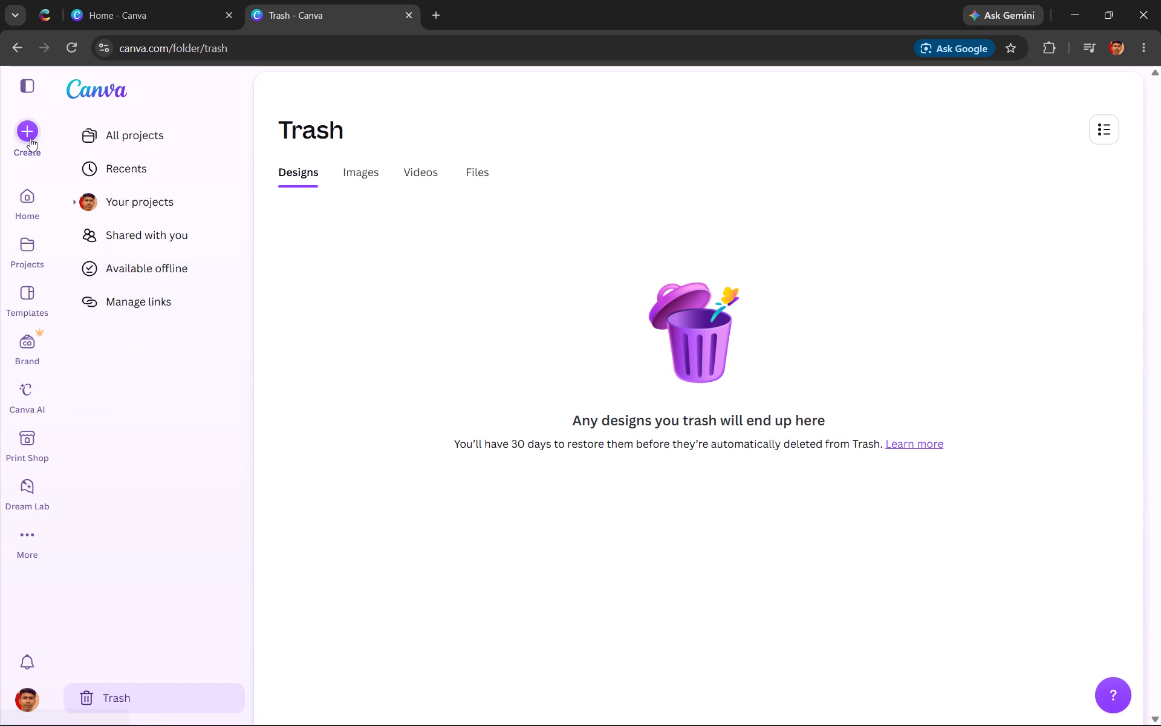
pyautogui.moveTo(30, 138); pyautogui.dragTo(19, 203)
pyautogui.click(19, 203)
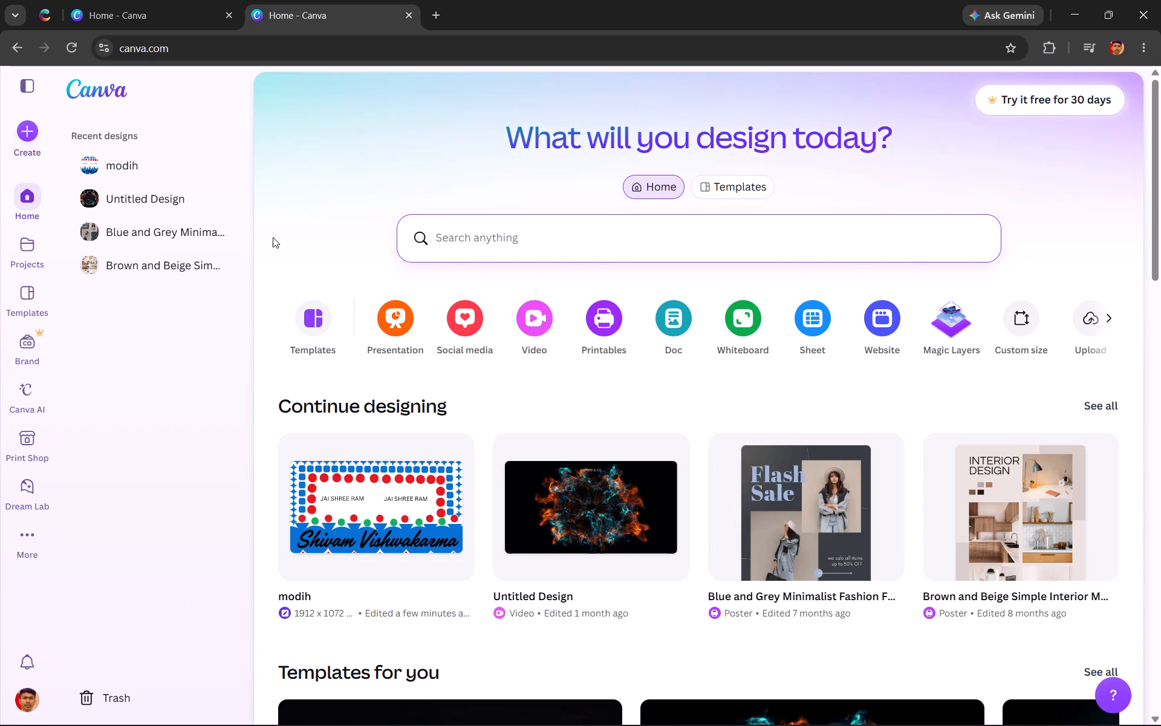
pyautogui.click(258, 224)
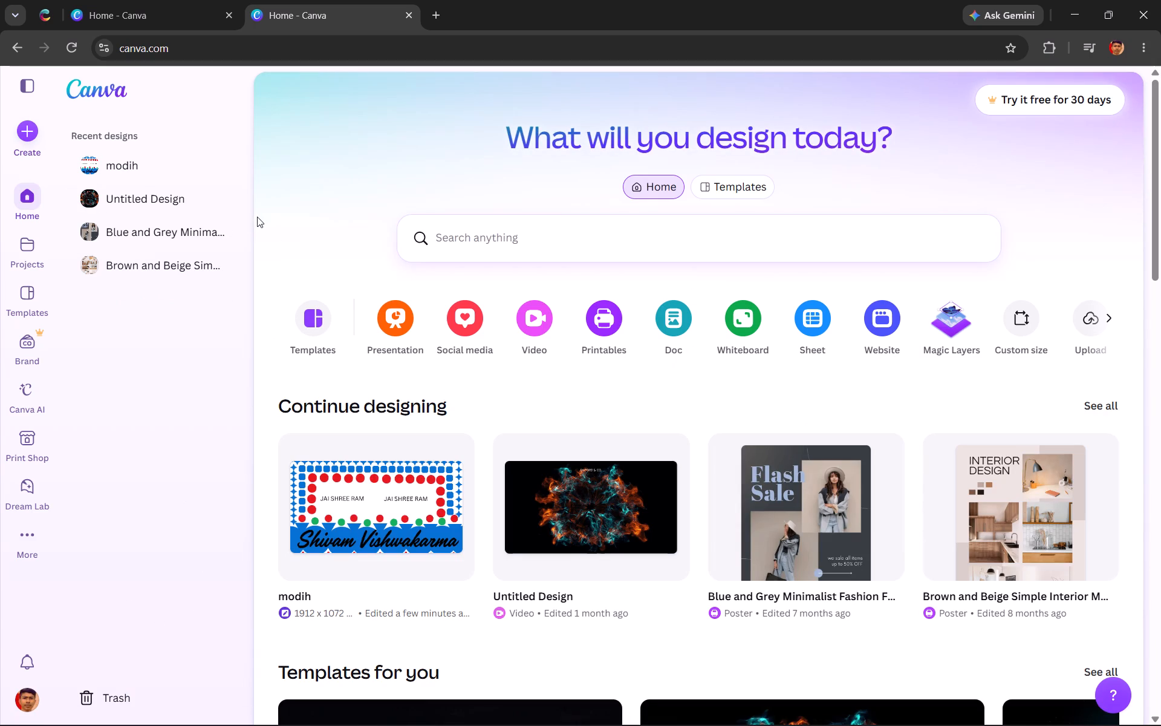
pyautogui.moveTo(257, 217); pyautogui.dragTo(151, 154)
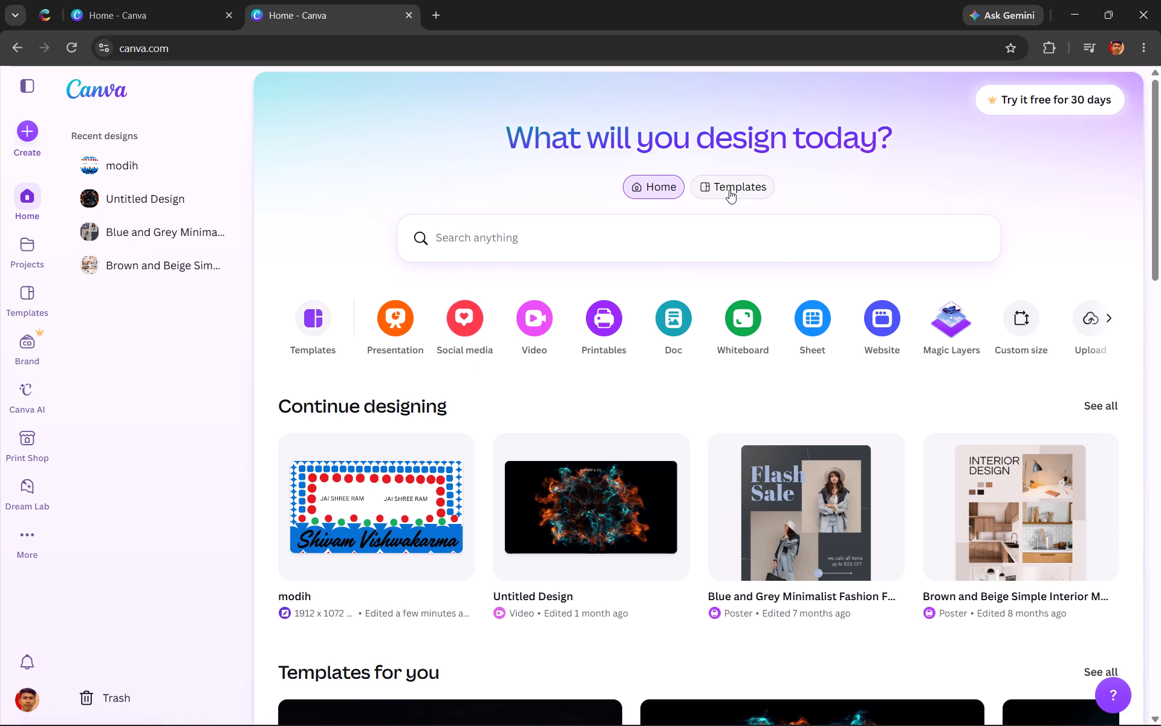
# Preview the Gold and Brown Modern Diwali Greetings Instagram Post template, look through its similar templates, and close the preview.
pyautogui.scroll(-4, 983, 555)
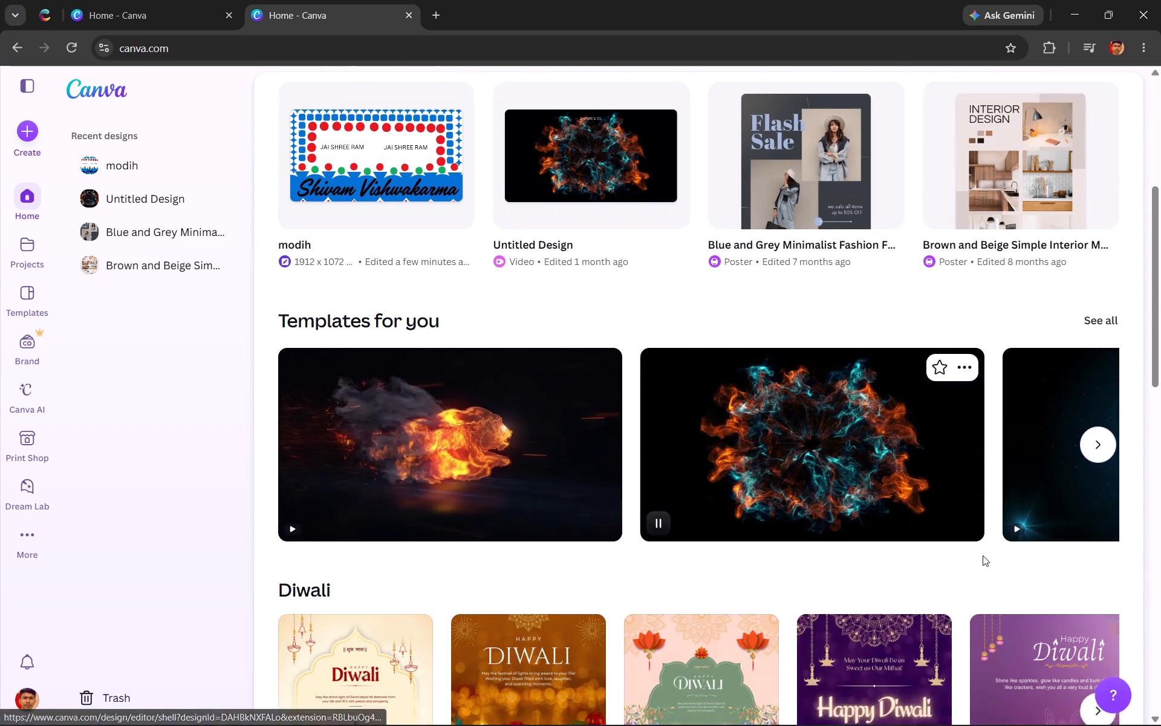
pyautogui.scroll(-2, 983, 555)
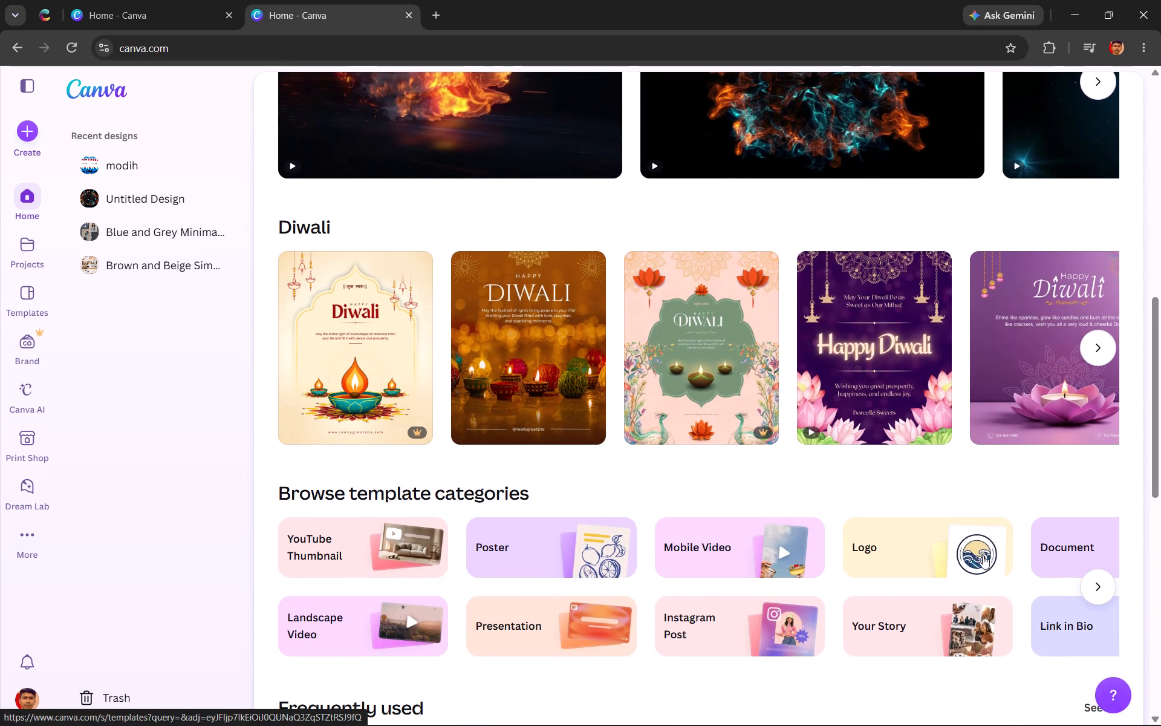
pyautogui.scroll(-1, 983, 555)
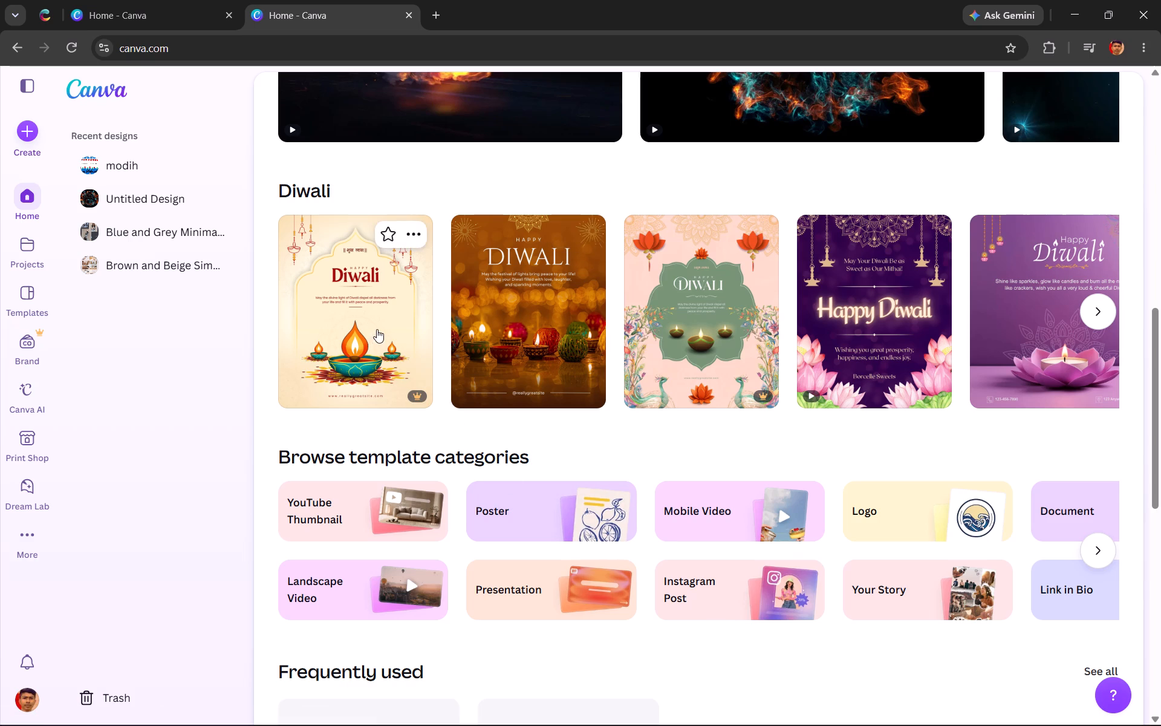
pyautogui.click(510, 380)
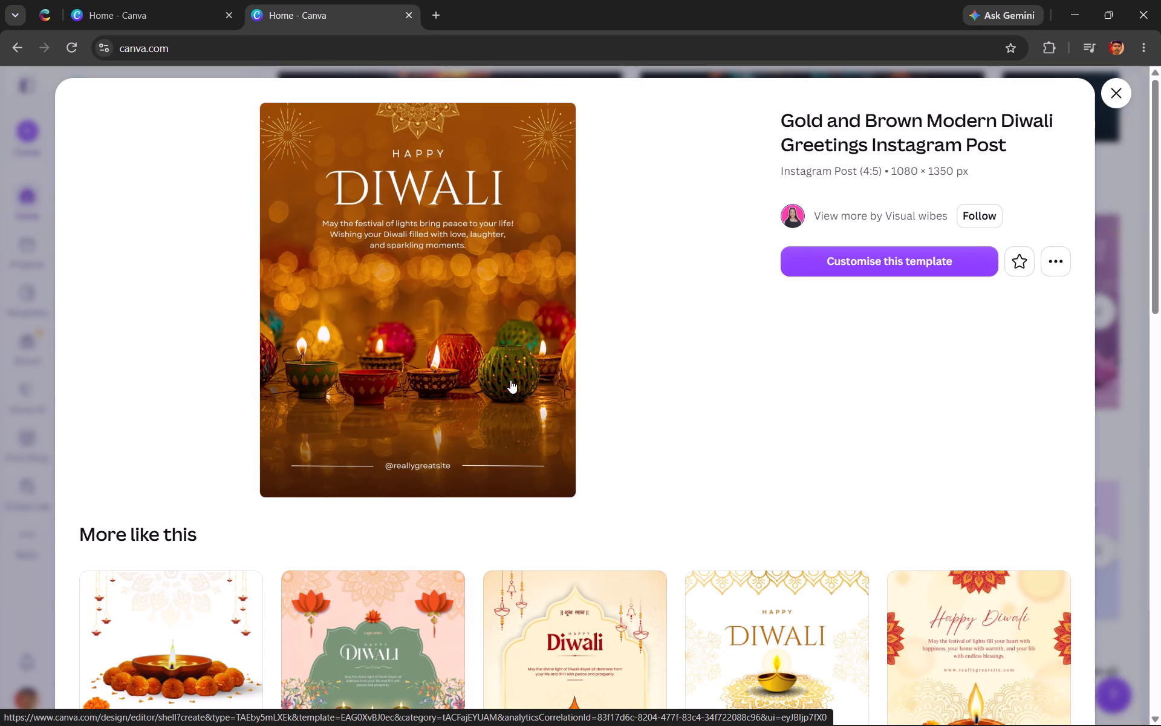
pyautogui.scroll(1, 510, 380)
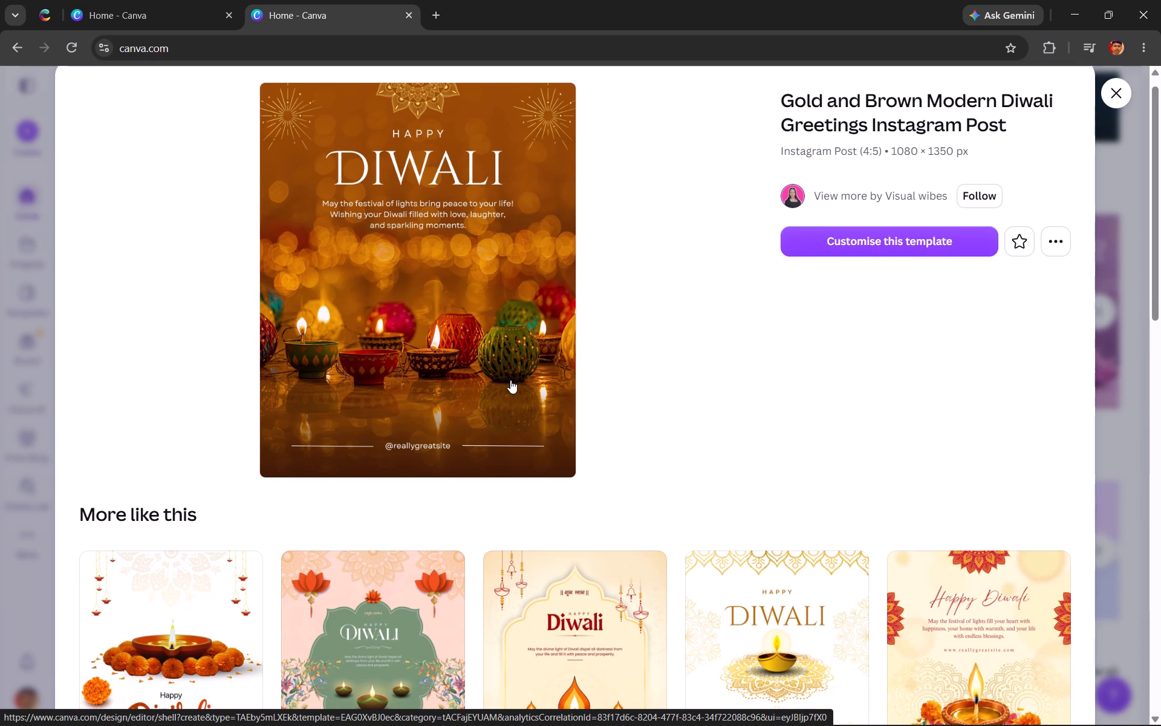
pyautogui.scroll(1, 510, 380)
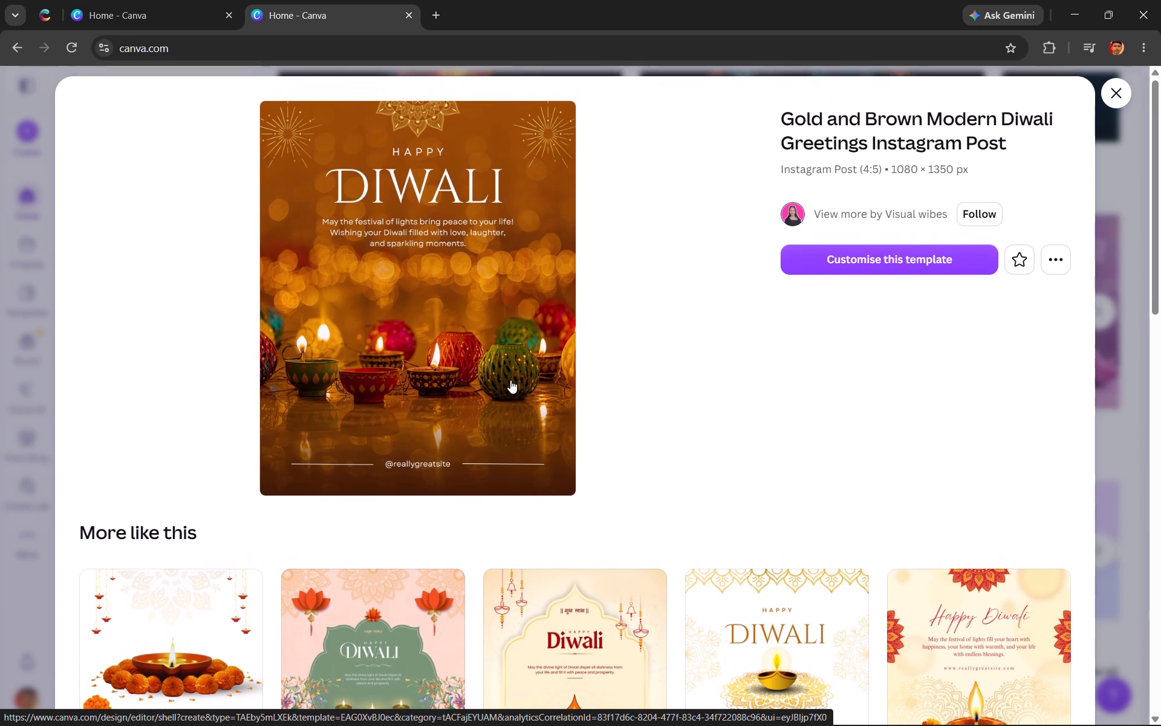
pyautogui.scroll(1, 510, 380)
pyautogui.scroll(-4, 510, 380)
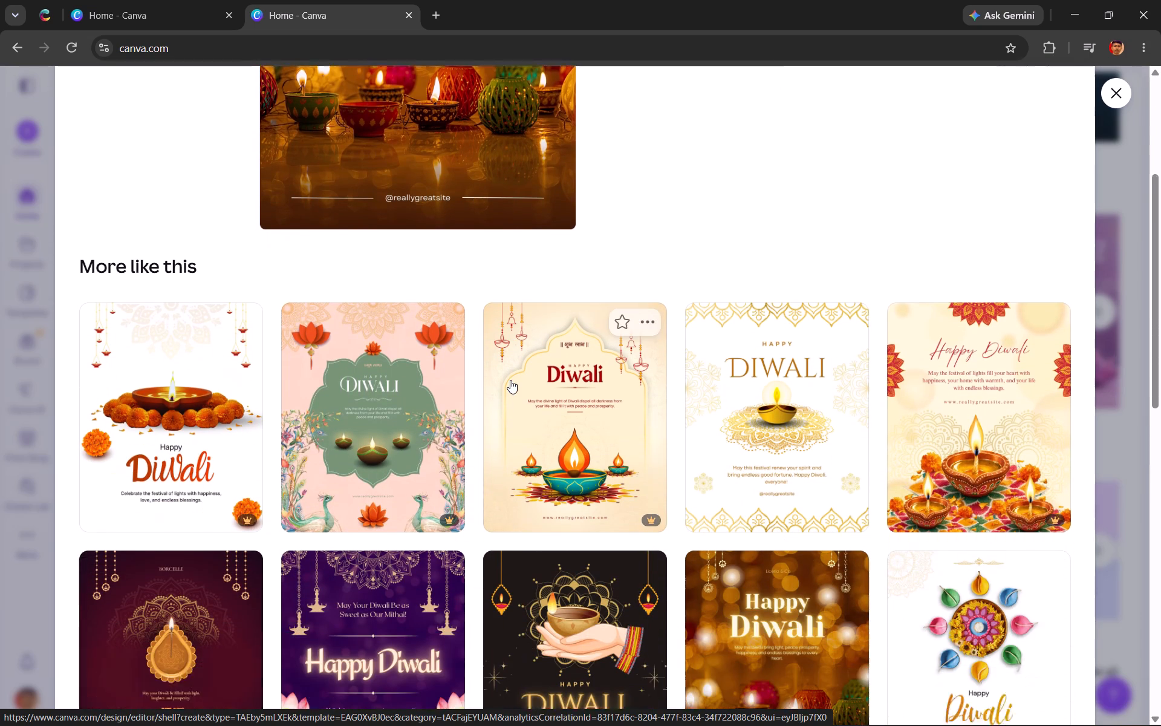
pyautogui.scroll(-1, 510, 380)
pyautogui.scroll(2, 510, 380)
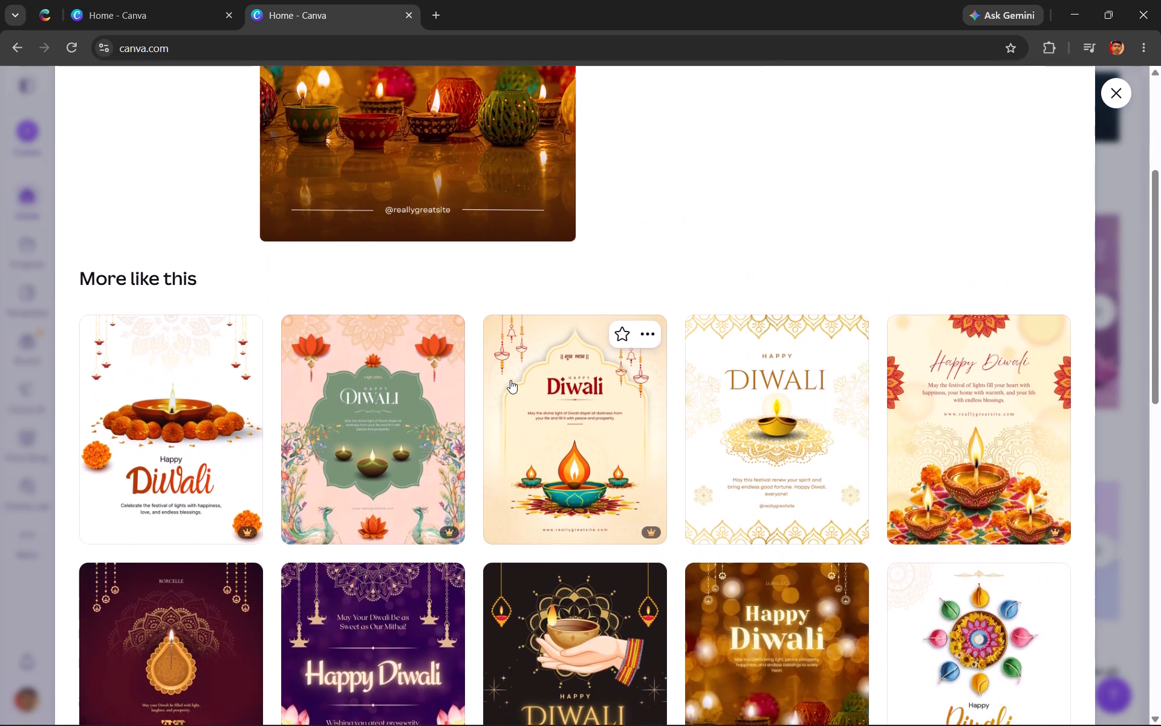
pyautogui.scroll(1, 510, 380)
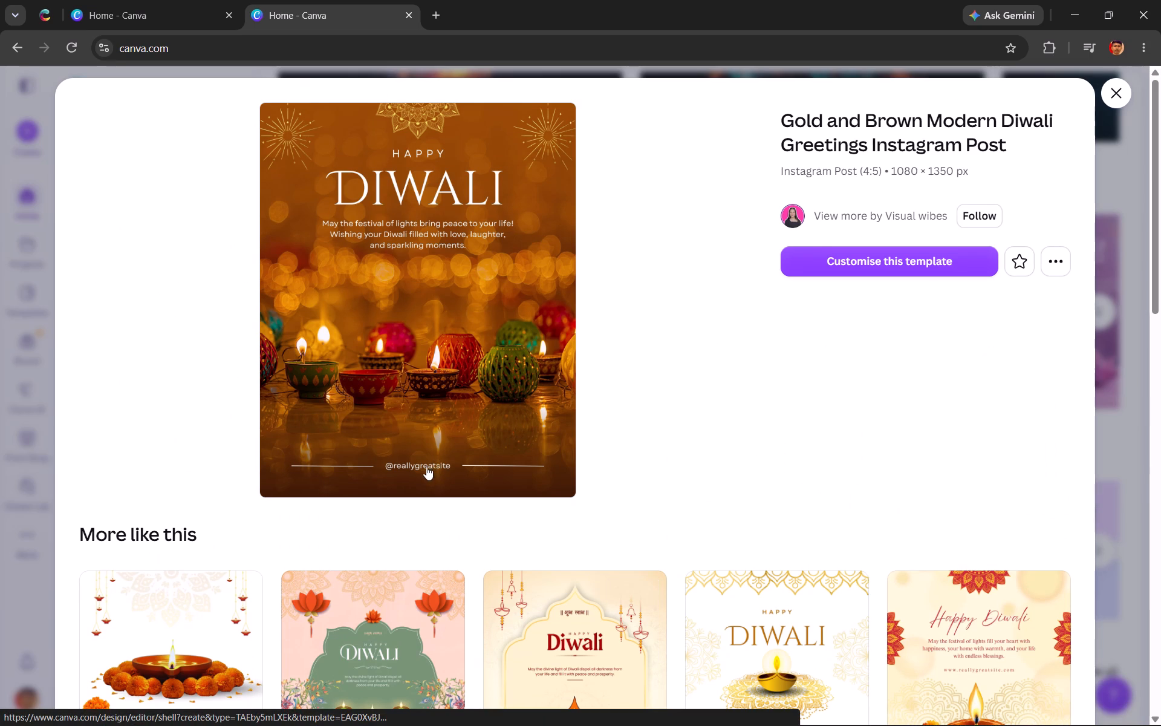
pyautogui.scroll(-1, 443, 399)
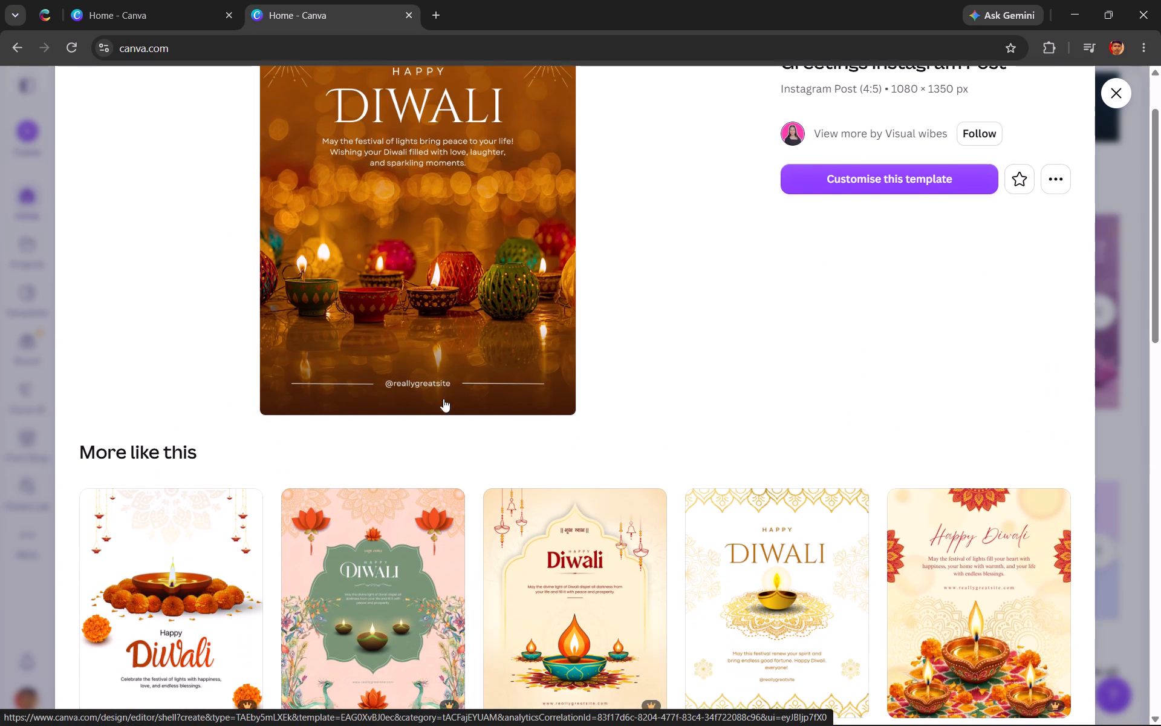
pyautogui.scroll(-2, 443, 399)
pyautogui.scroll(5, 443, 399)
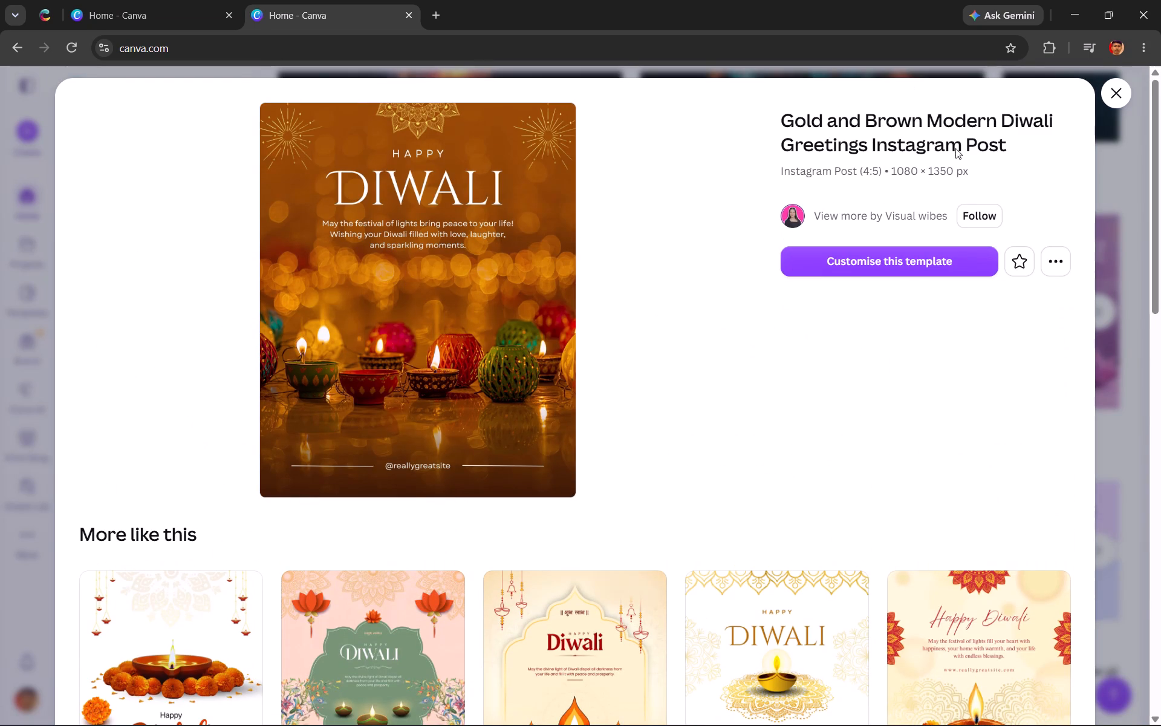
pyautogui.click(1111, 99)
# Browse the Diwali templates, template categories and frequently used designs on the home page.
pyautogui.scroll(-2, 842, 324)
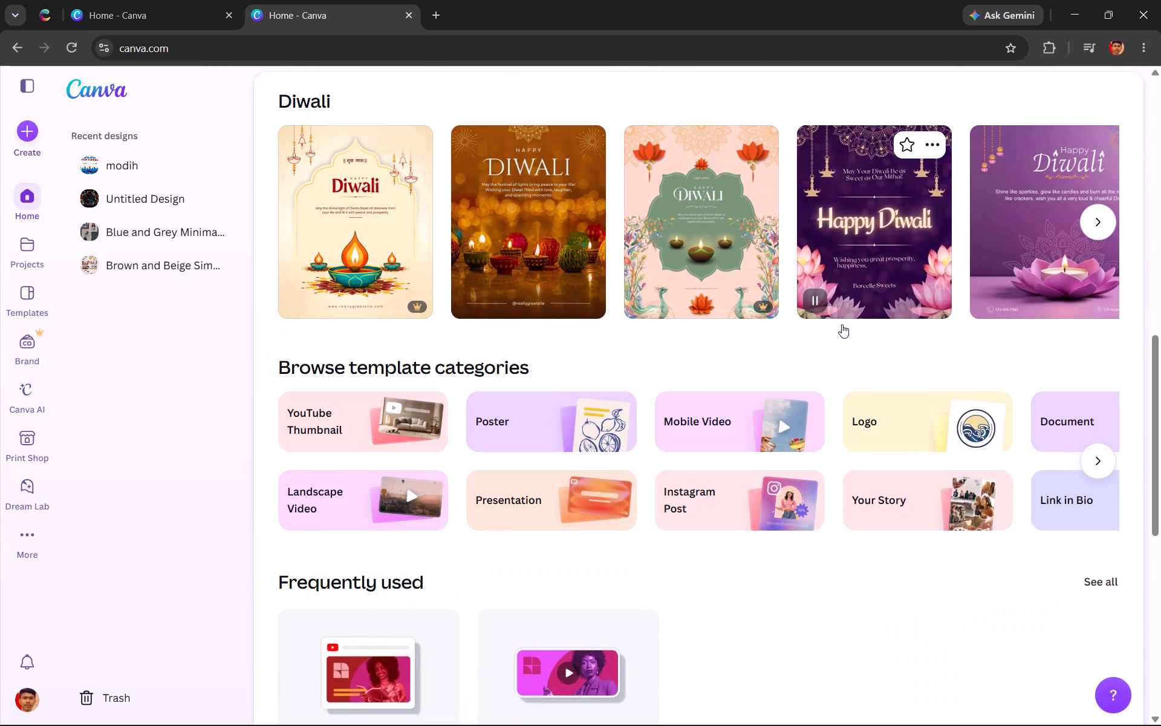
pyautogui.scroll(-1, 842, 324)
pyautogui.scroll(2, 842, 324)
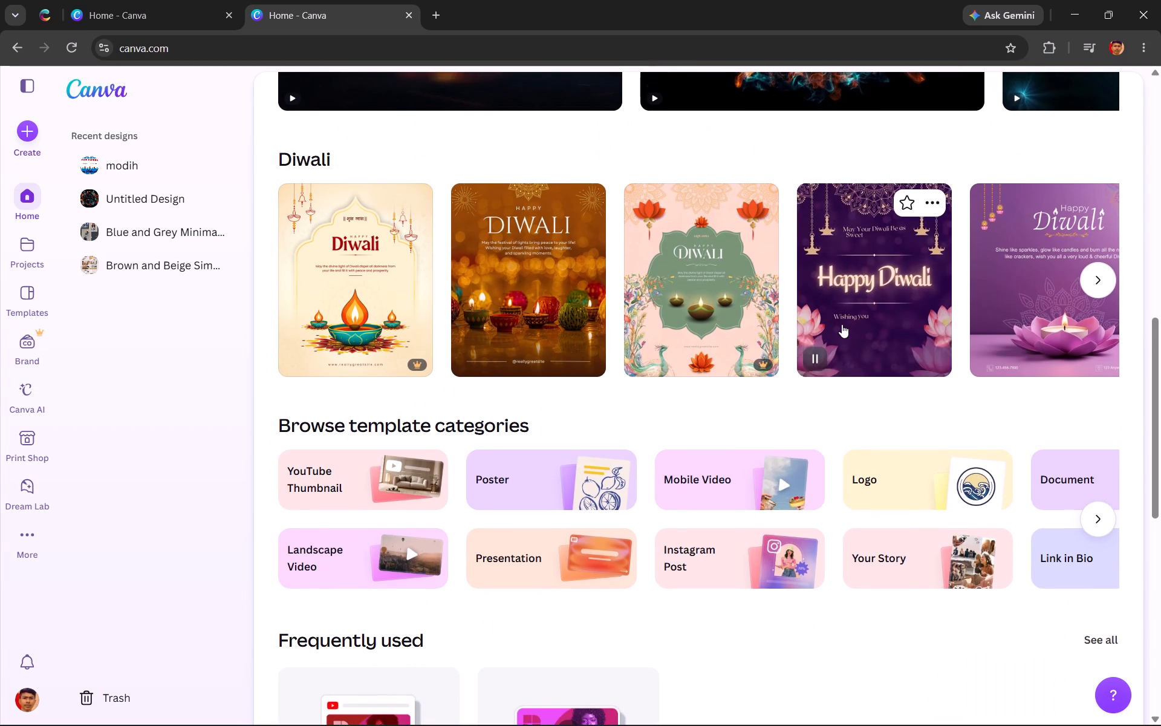
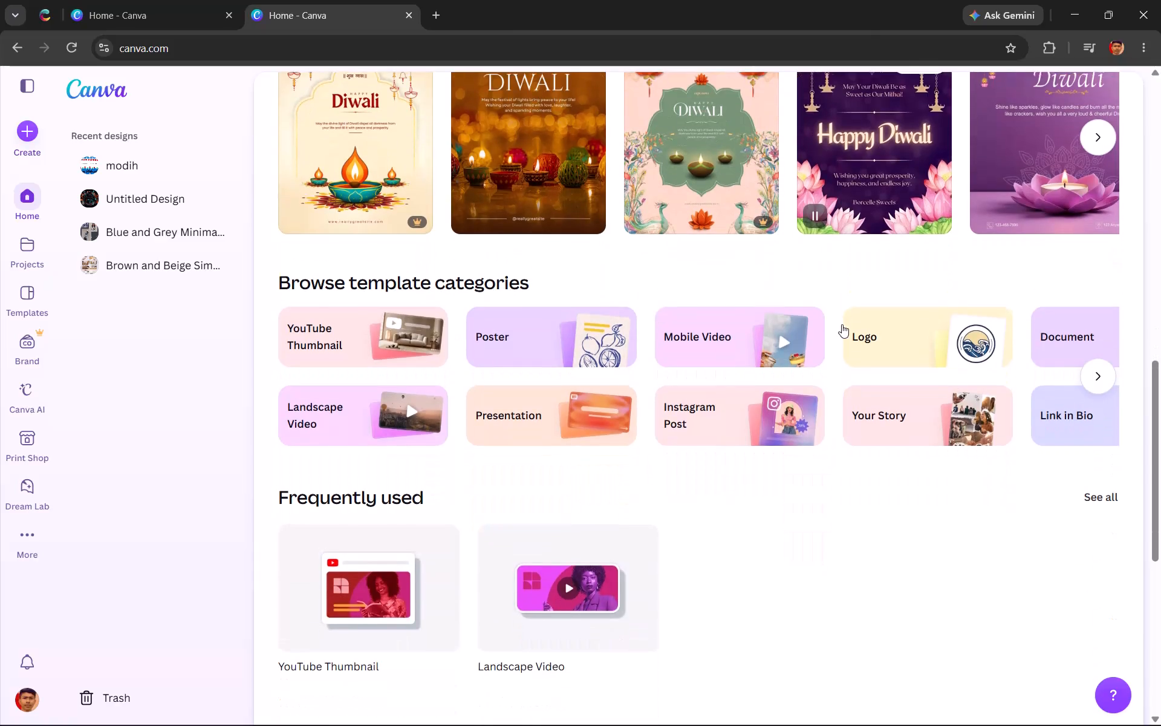
# Look through the home page's recent designs, suggested templates, template categories and popular design types.
pyautogui.scroll(-2, 842, 324)
pyautogui.scroll(1, 842, 324)
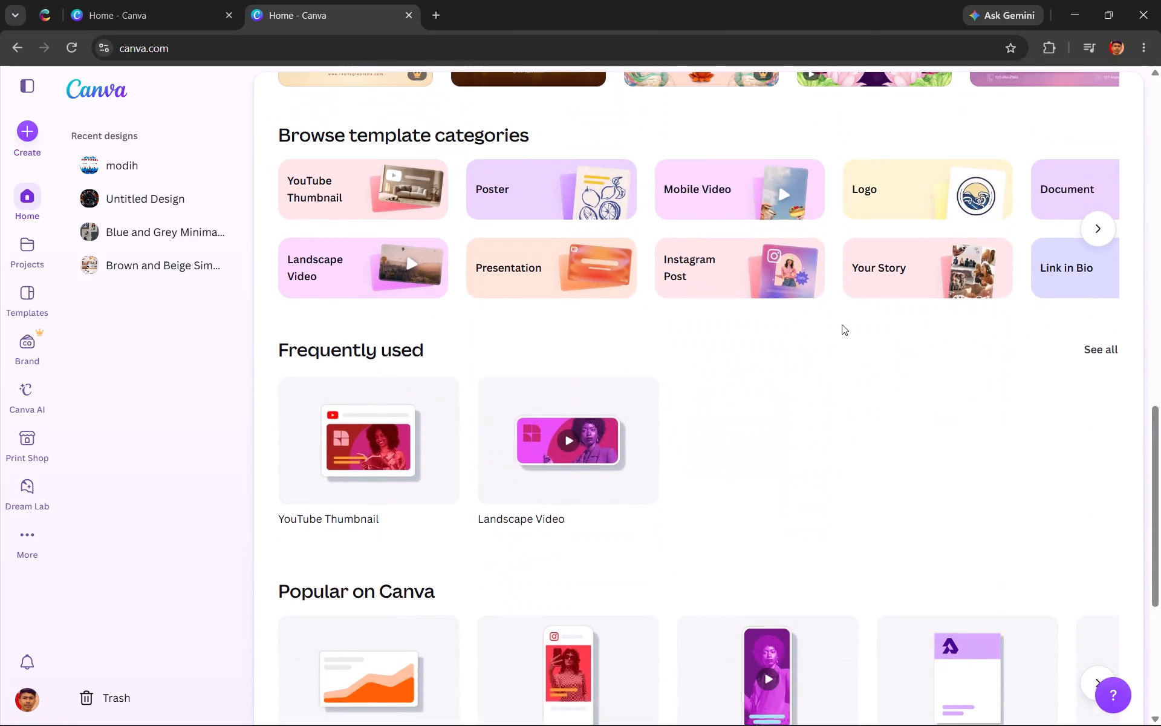
pyautogui.scroll(5, 842, 324)
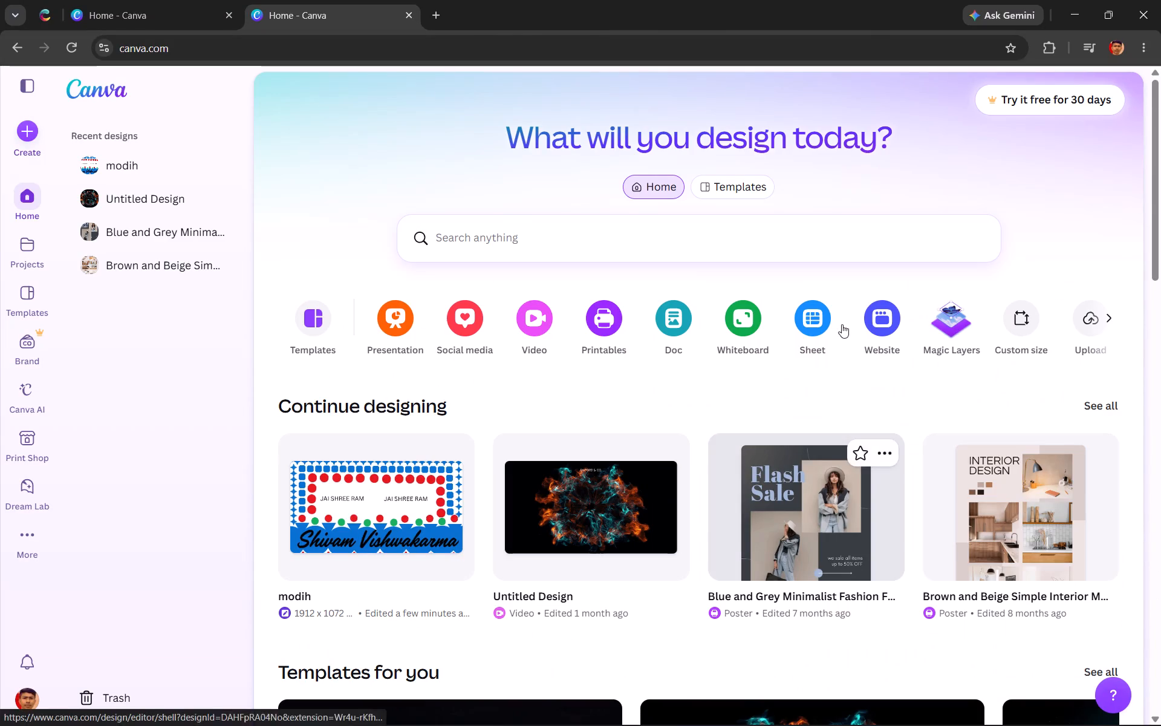
pyautogui.scroll(1, 842, 324)
pyautogui.scroll(-2, 842, 324)
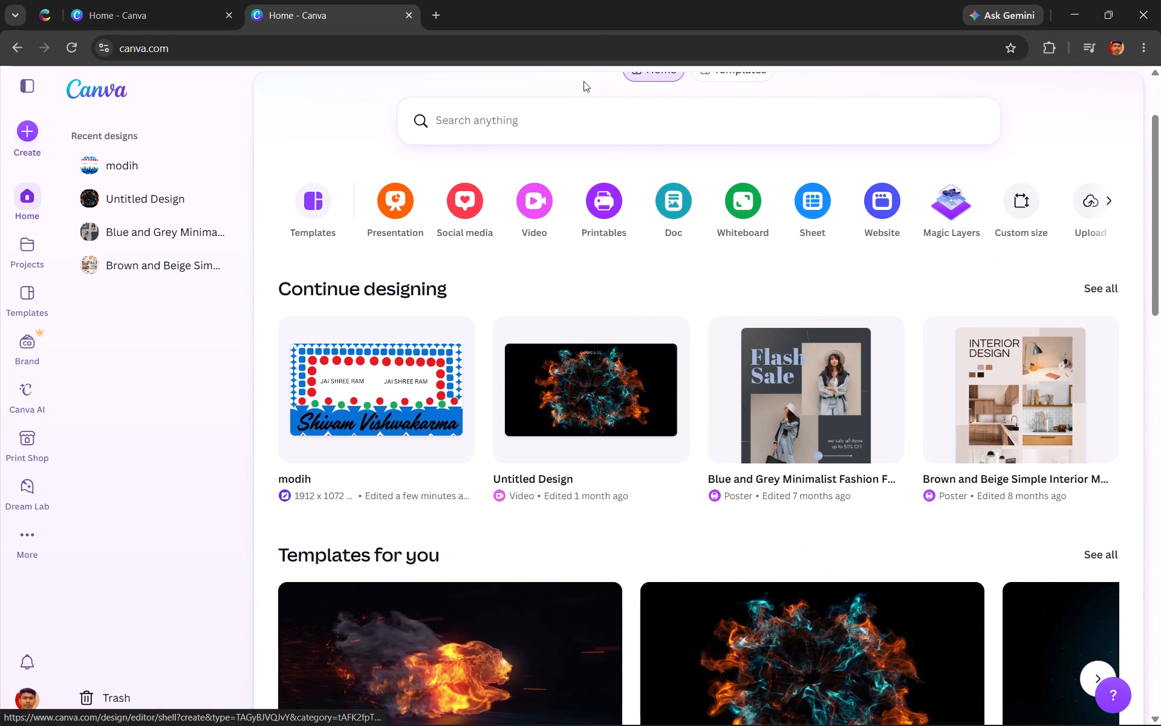
pyautogui.scroll(-2, 525, 485)
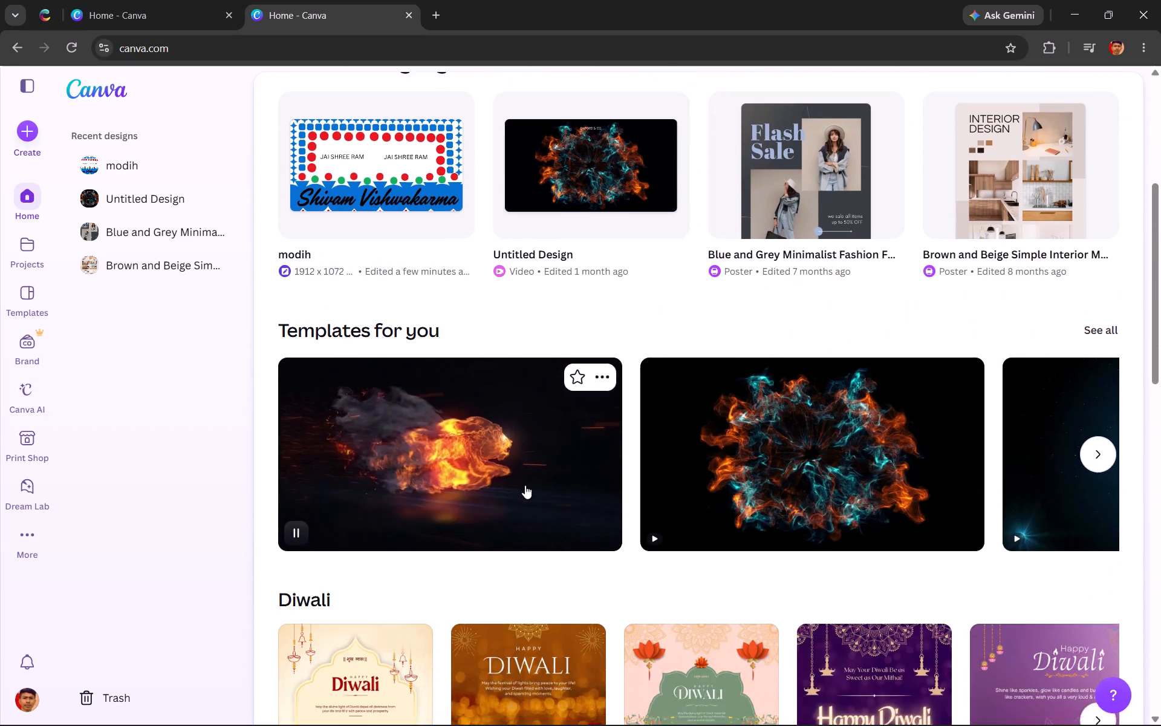
pyautogui.scroll(-6, 525, 485)
pyautogui.scroll(1, 525, 485)
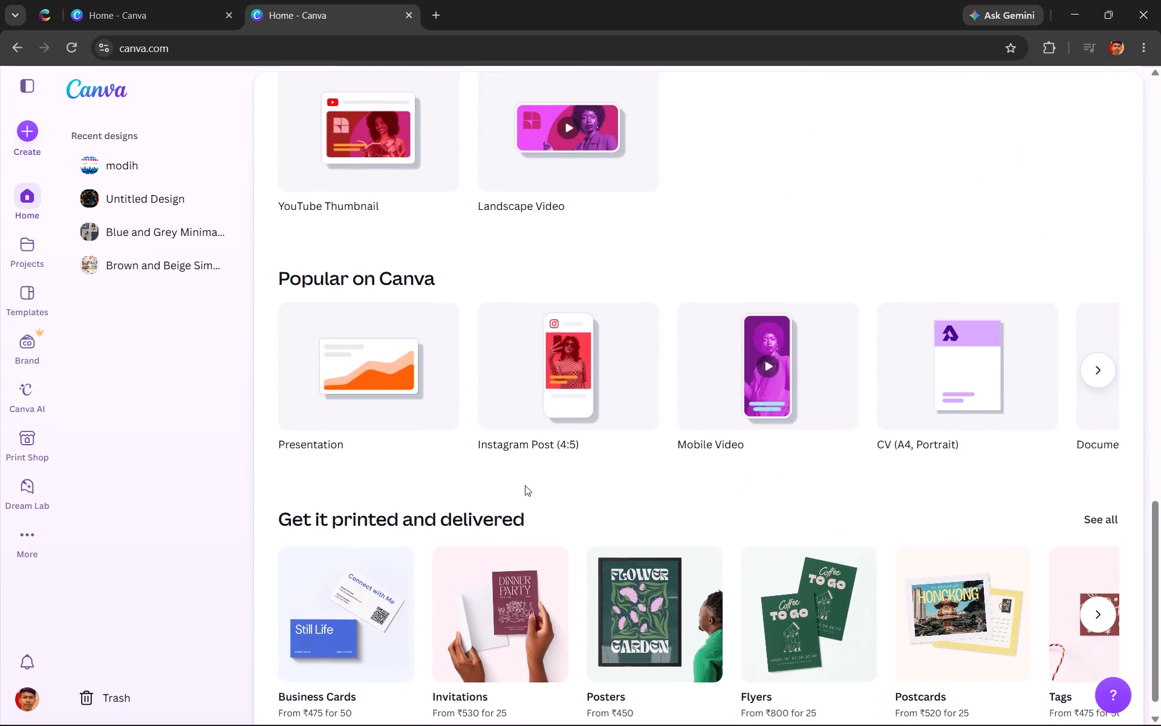
pyautogui.scroll(1, 525, 485)
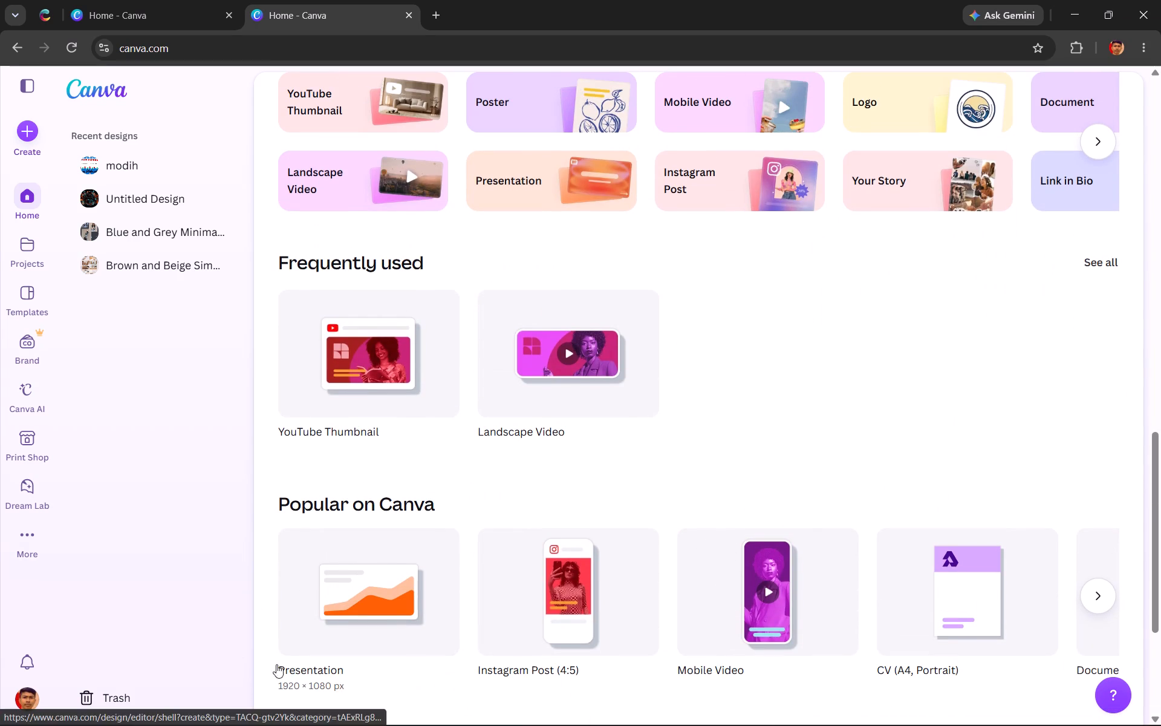